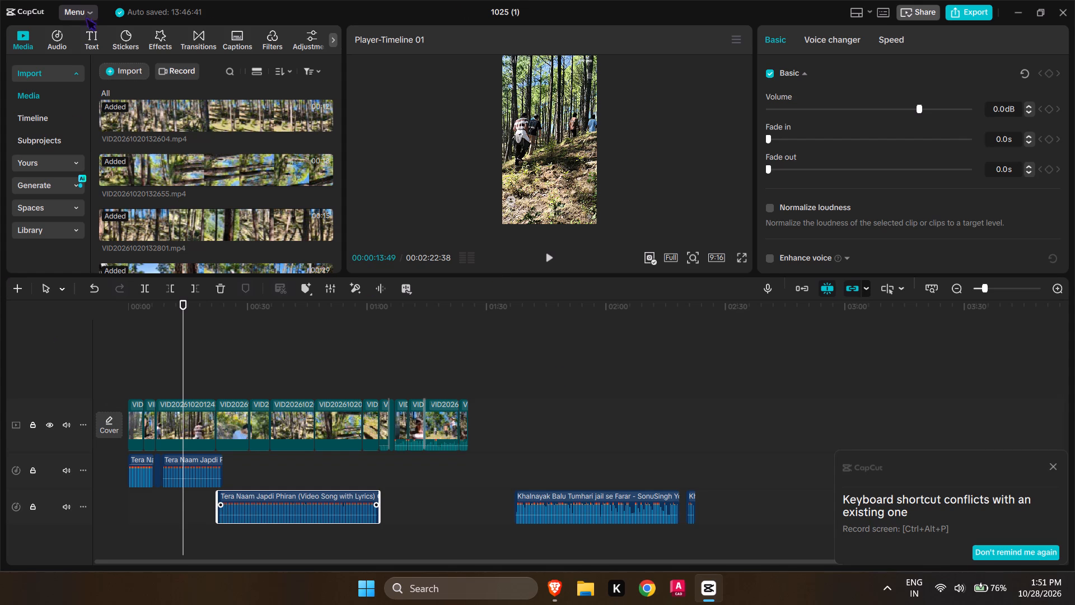
Dismiss the keyboard shortcut conflict notification.
click(1050, 464)
click(876, 591)
click(882, 588)
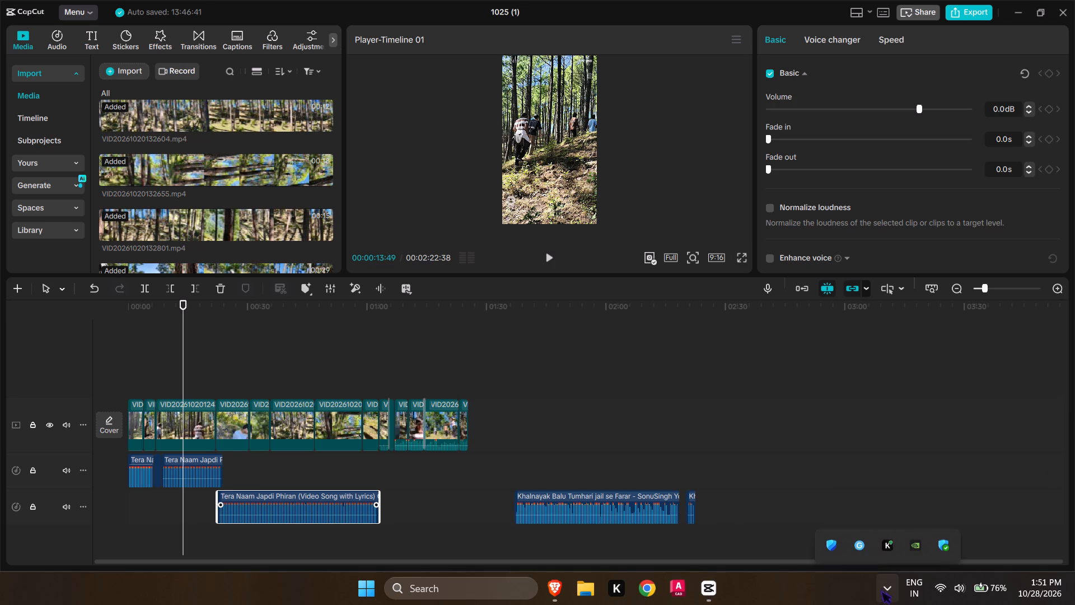
Return the playhead to the start of the timeline and play the edit to review its opening.
click(833, 385)
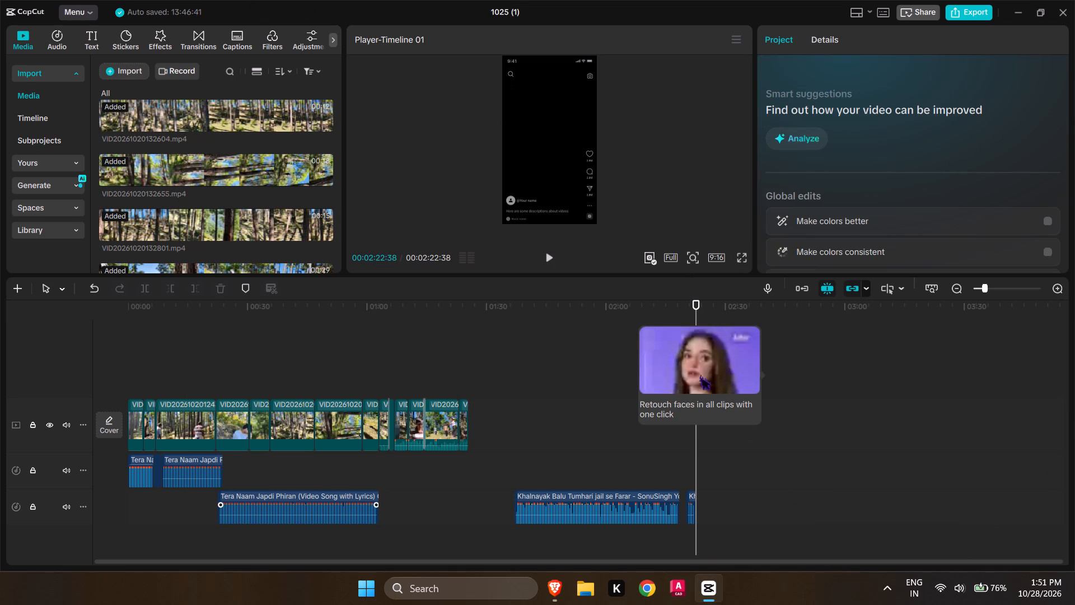
drag(695, 298, 666, 306)
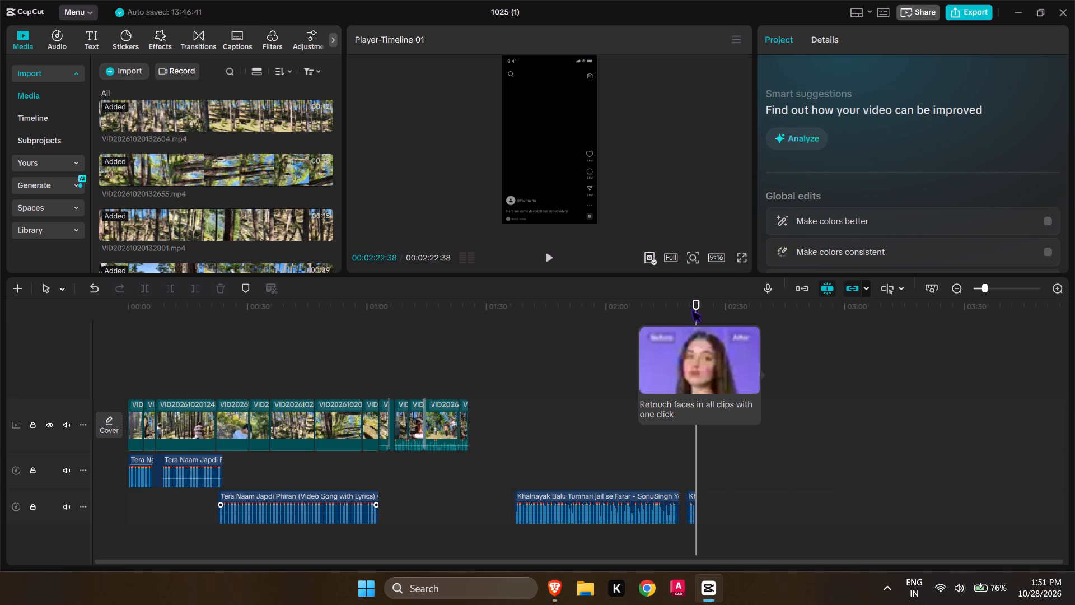
drag(690, 306, 128, 329)
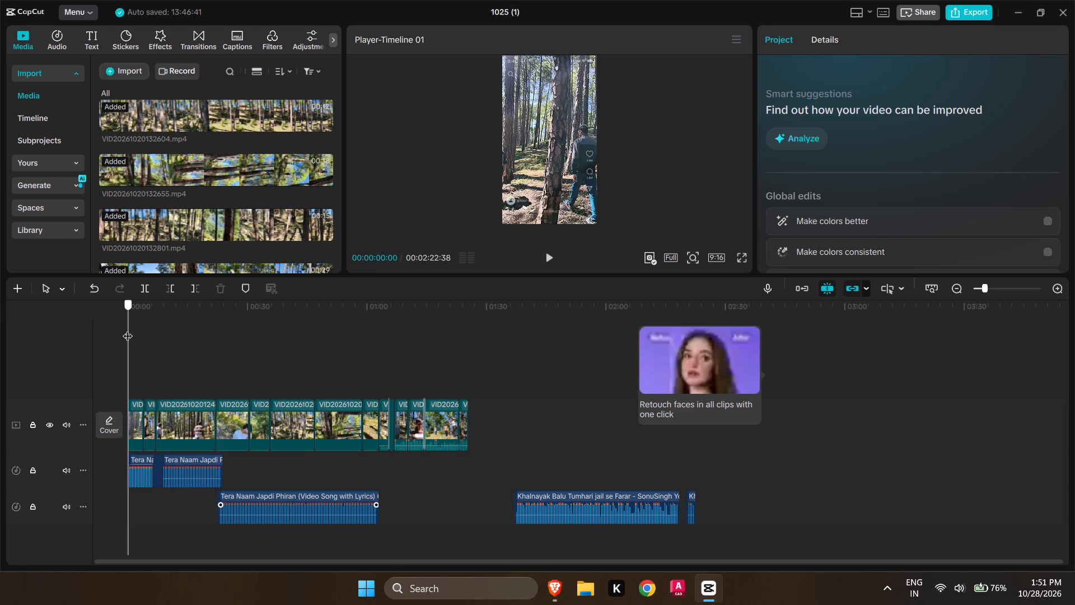
drag(128, 329, 126, 329)
click(893, 583)
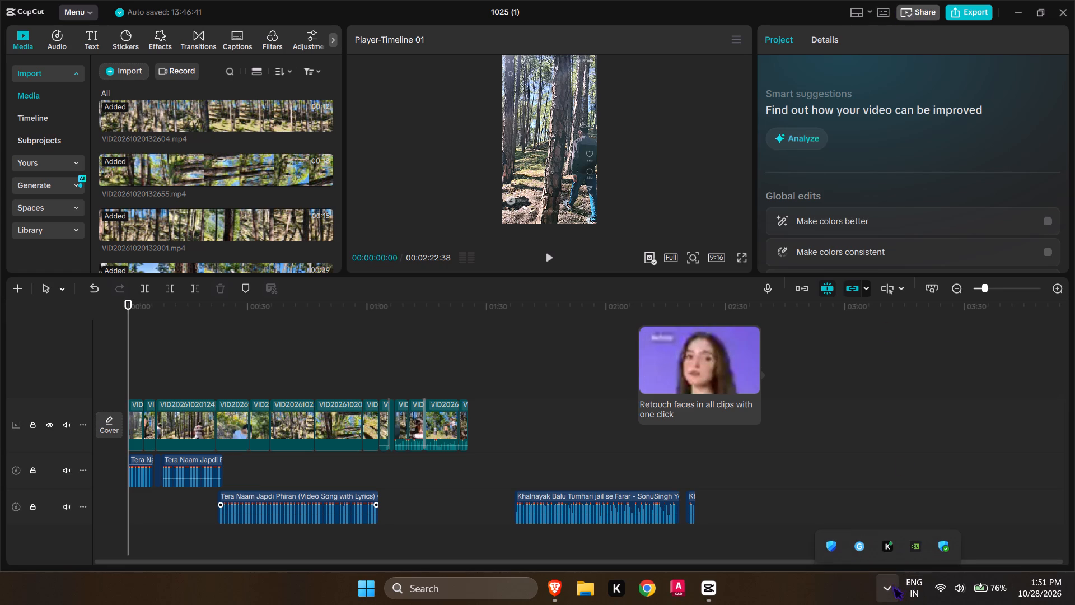
click(808, 597)
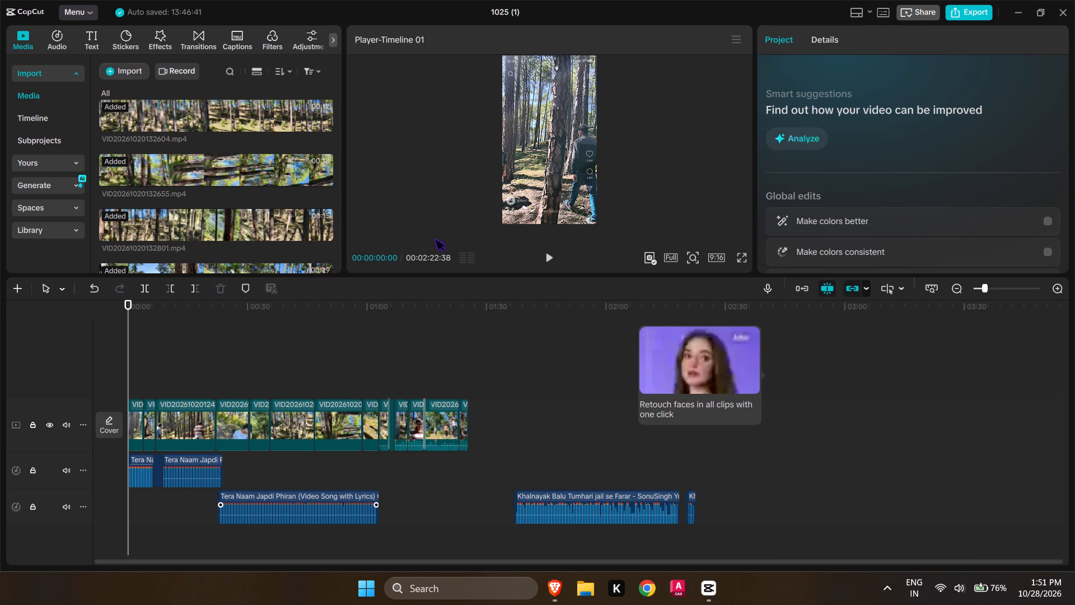
click(549, 254)
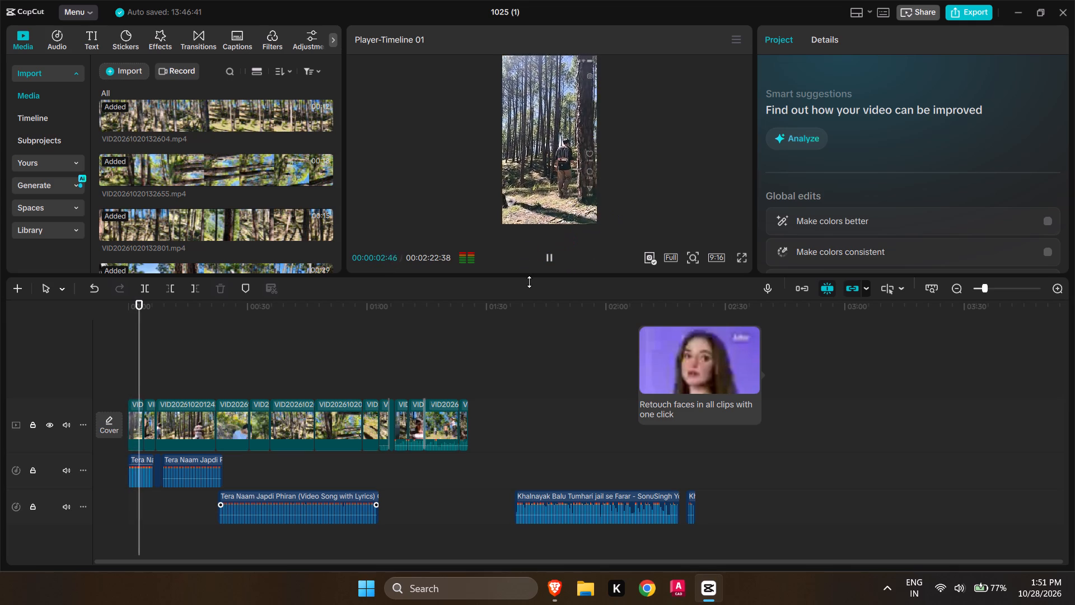
drag(529, 282, 528, 387)
drag(517, 280, 518, 287)
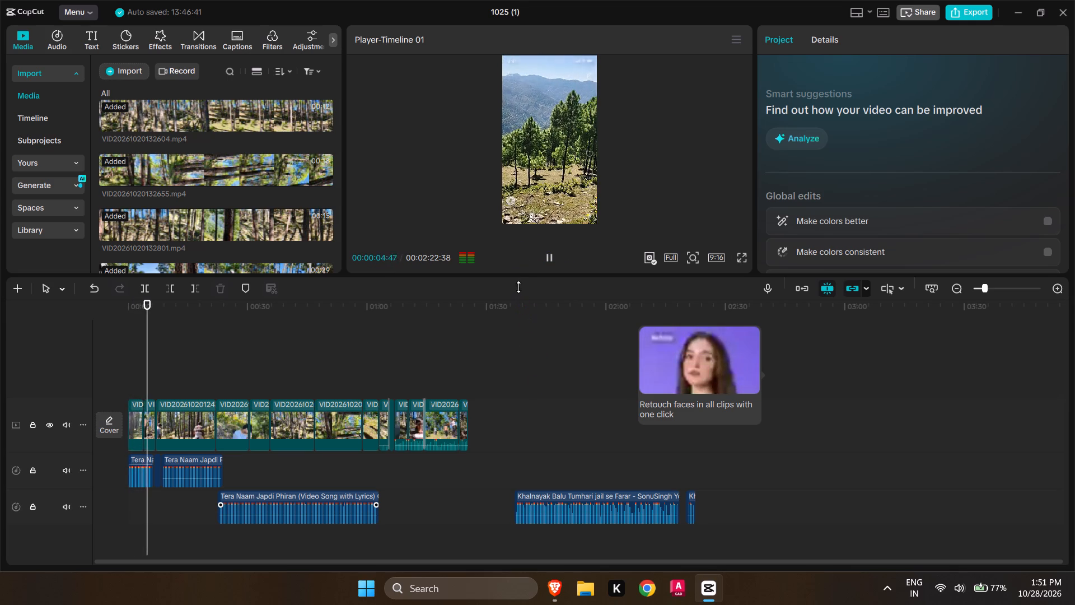
drag(518, 287, 522, 298)
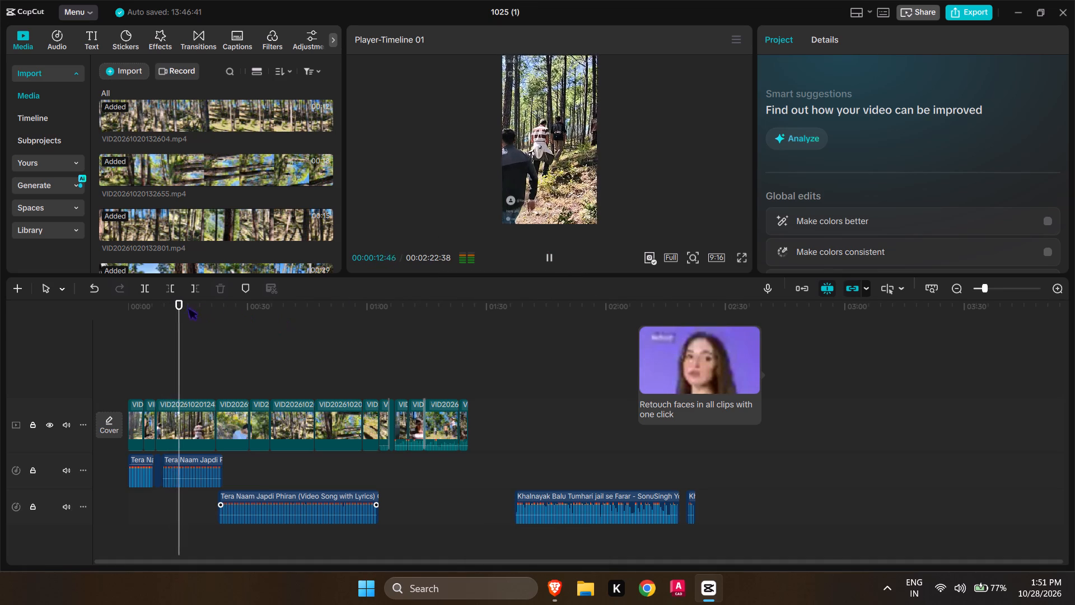
Replay the edit from the beginning in full screen, then return to the editor and pause playback.
drag(175, 309, 59, 329)
click(545, 253)
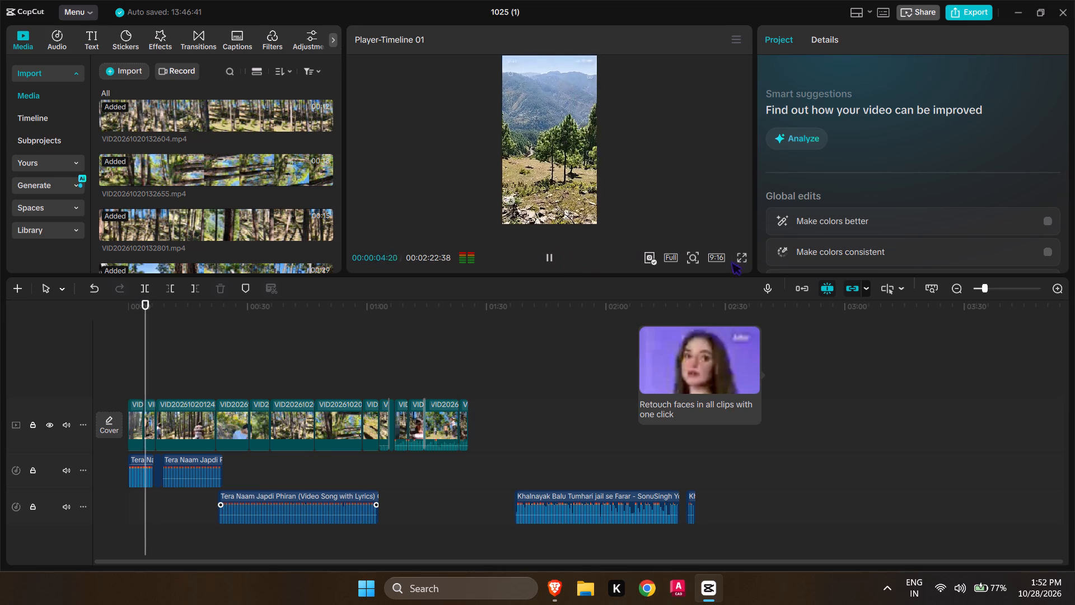
click(745, 255)
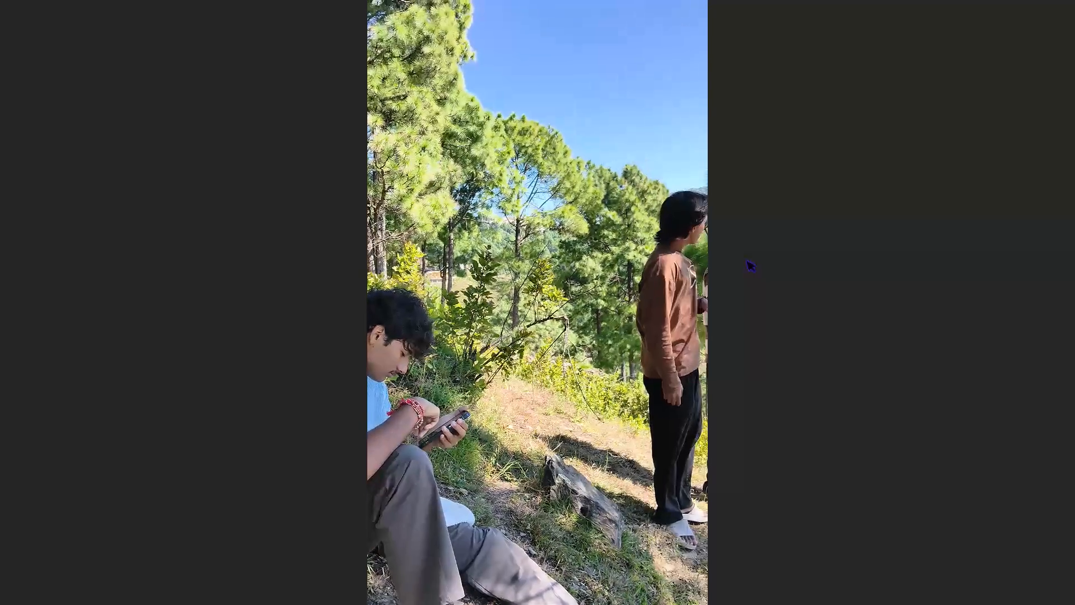
key(space)
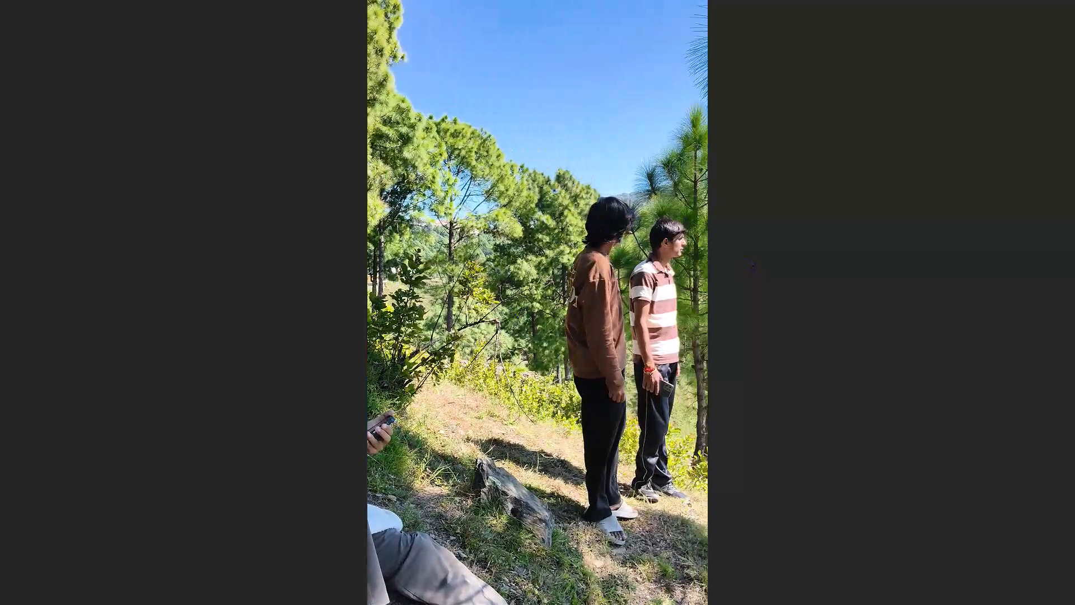
key(f)
click(159, 404)
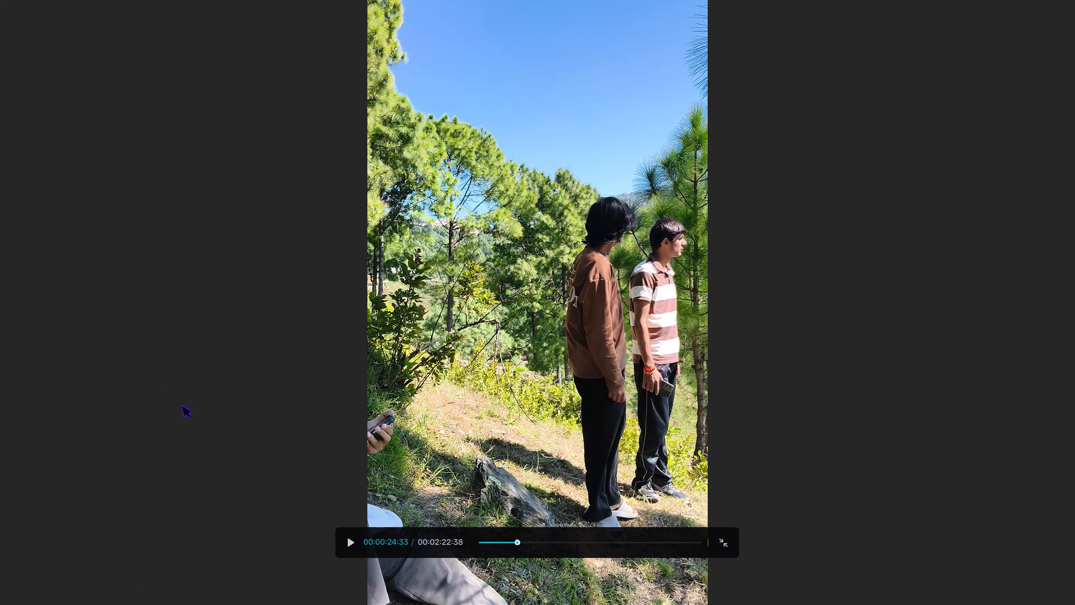
key(f)
key(space)
click(722, 542)
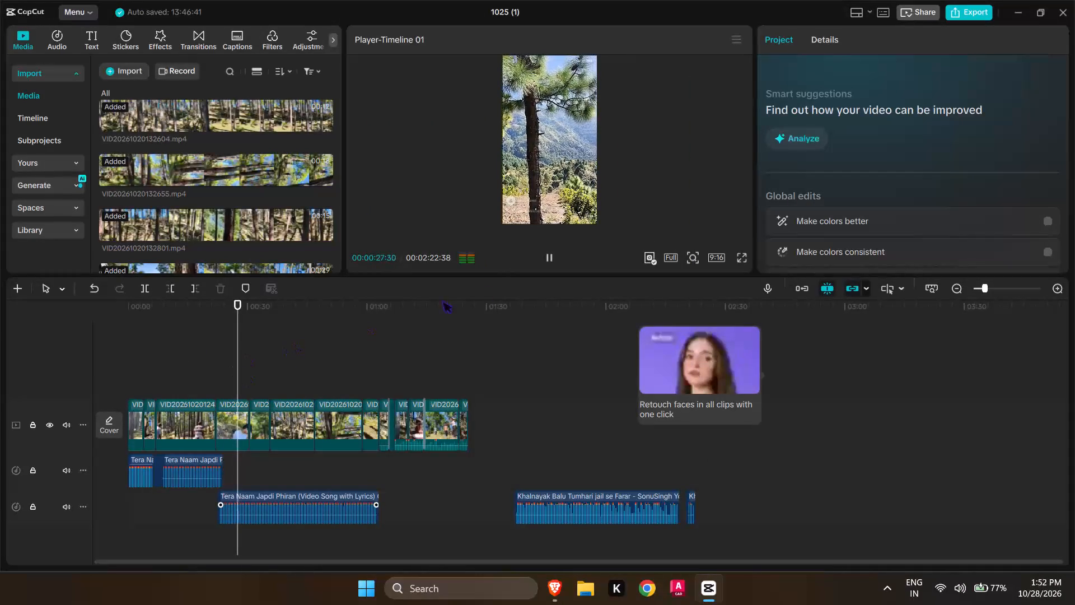
key(space)
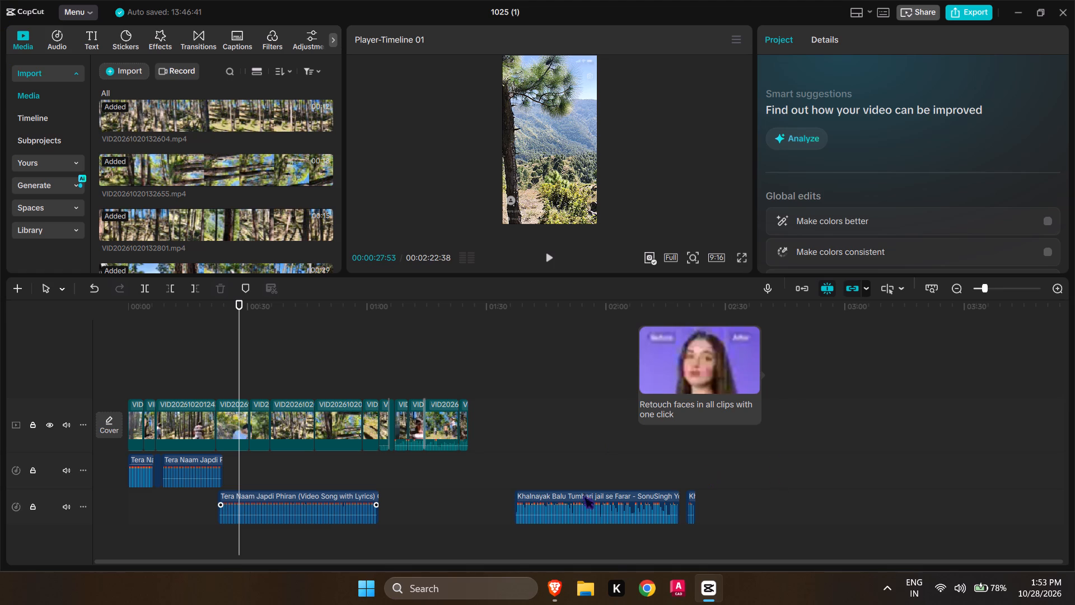
Listen to the Khalnayak Balu audio at several points along the timeline, including near the end of the long clip.
click(565, 502)
key(space)
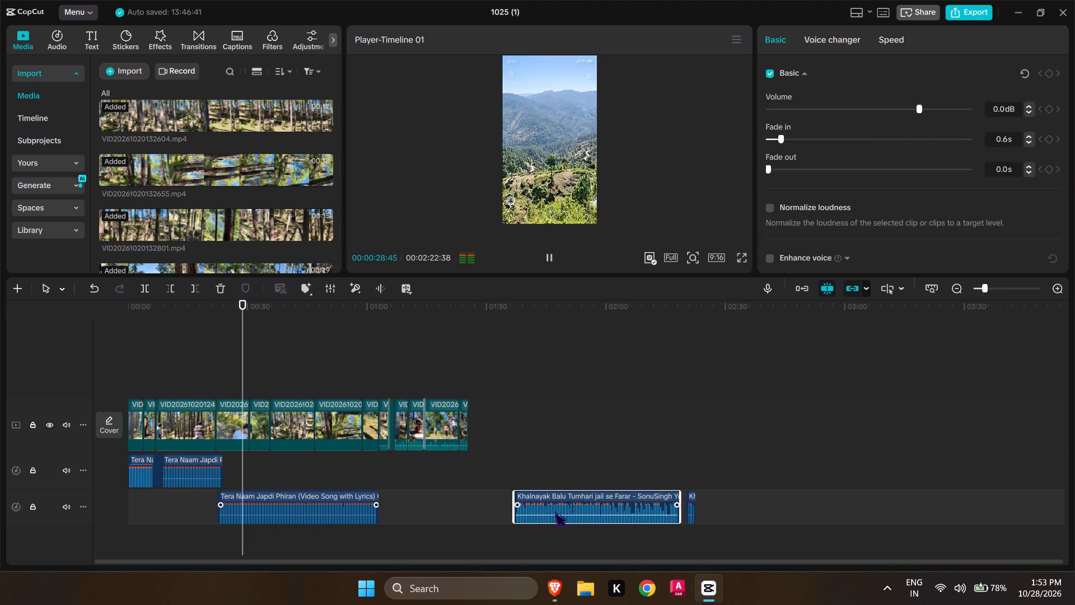
click(436, 316)
click(554, 350)
key(space)
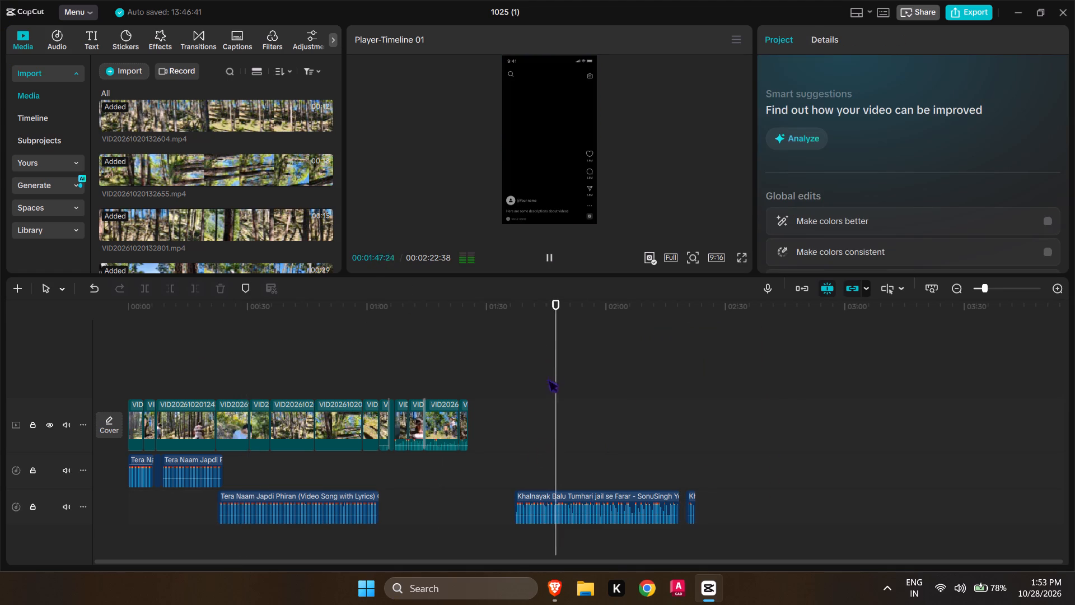
click(514, 389)
key(space)
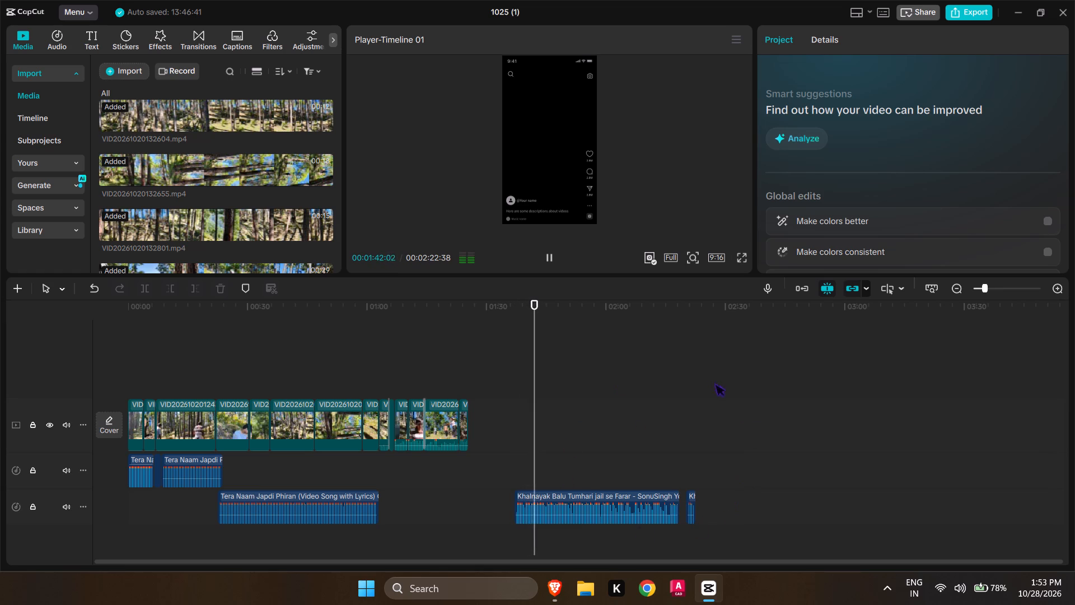
click(661, 376)
click(666, 374)
key(space)
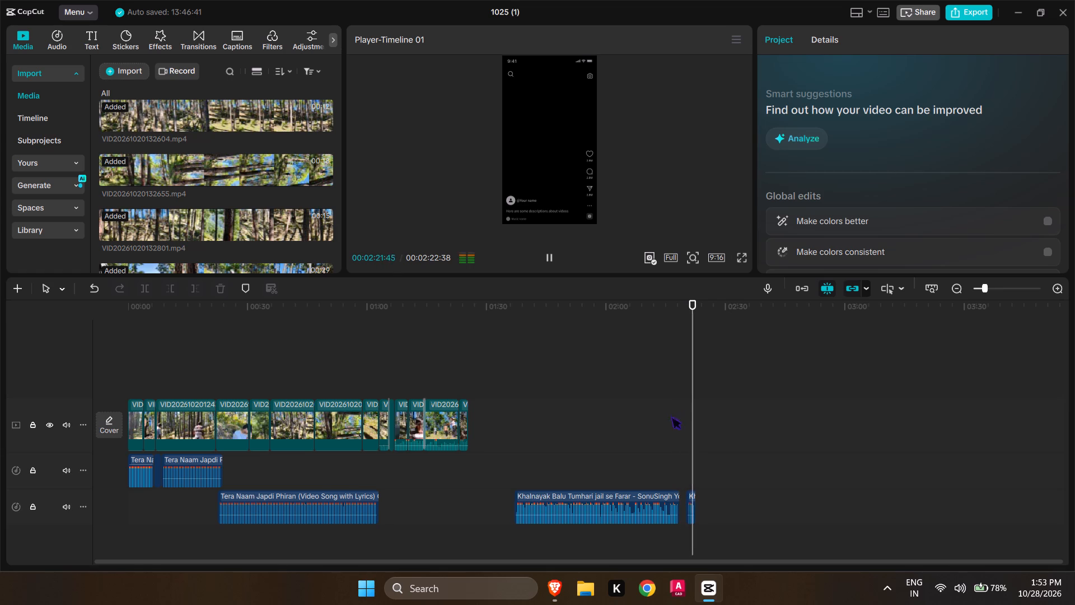
Delete the long Khalnayak Balu audio clip from the lower audio track.
click(635, 509)
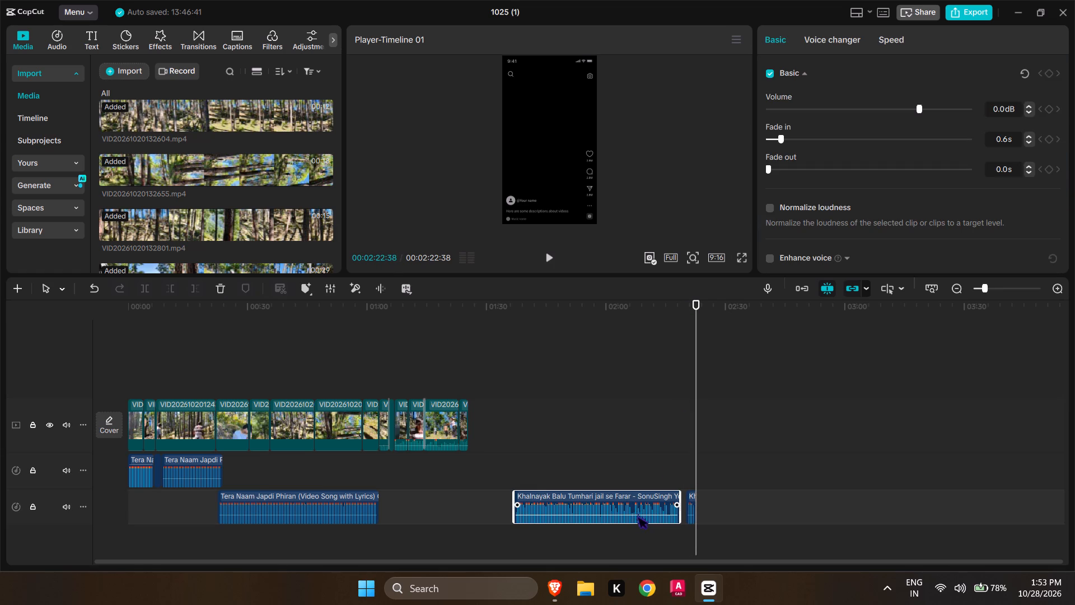
key(Delete)
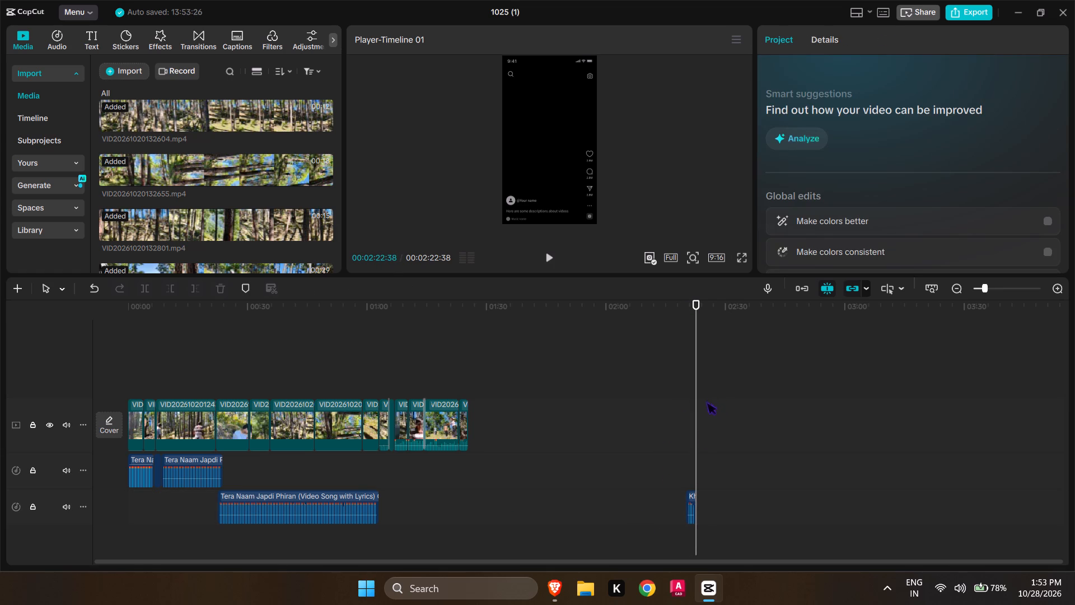
Play the last video section and lower the original audio of the clips between about 1:08 and 1:23 to silence.
drag(694, 415, 686, 425)
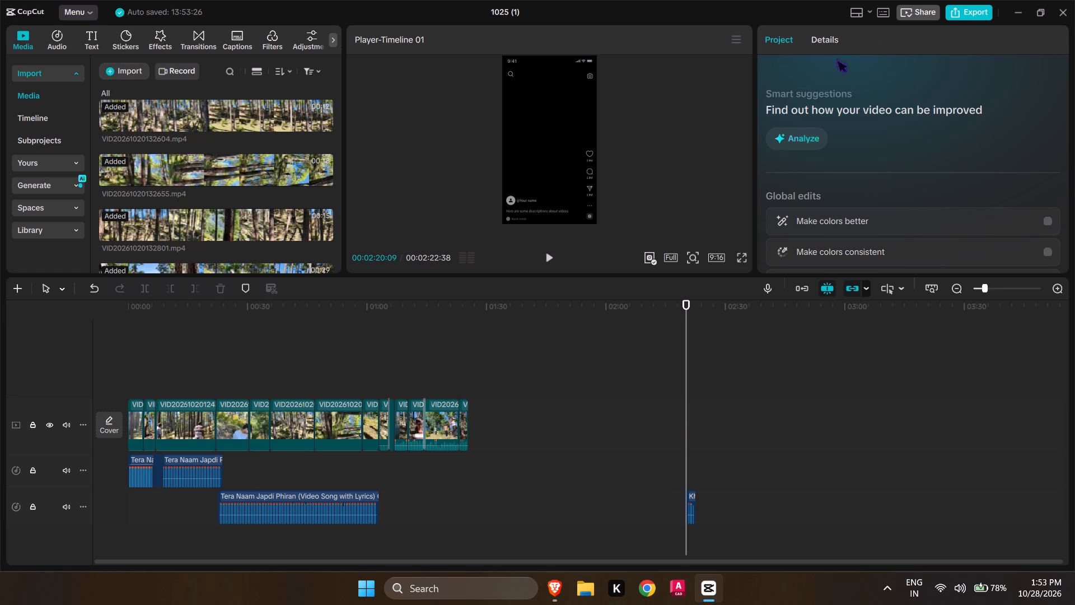
click(441, 344)
key(space)
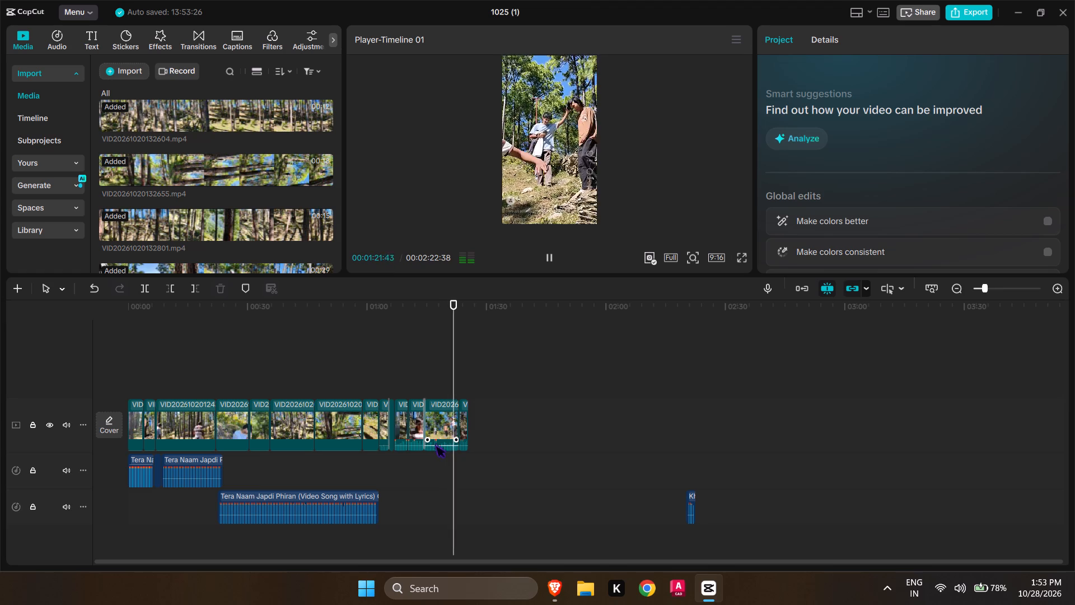
drag(435, 445, 434, 459)
drag(410, 447, 410, 450)
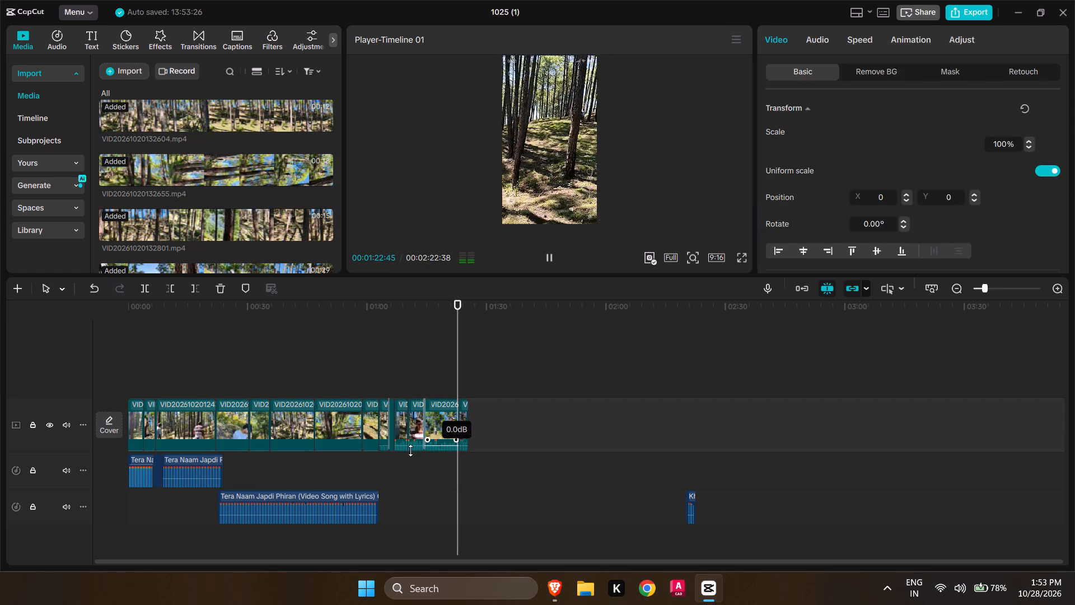
drag(410, 450, 403, 464)
drag(409, 446, 409, 454)
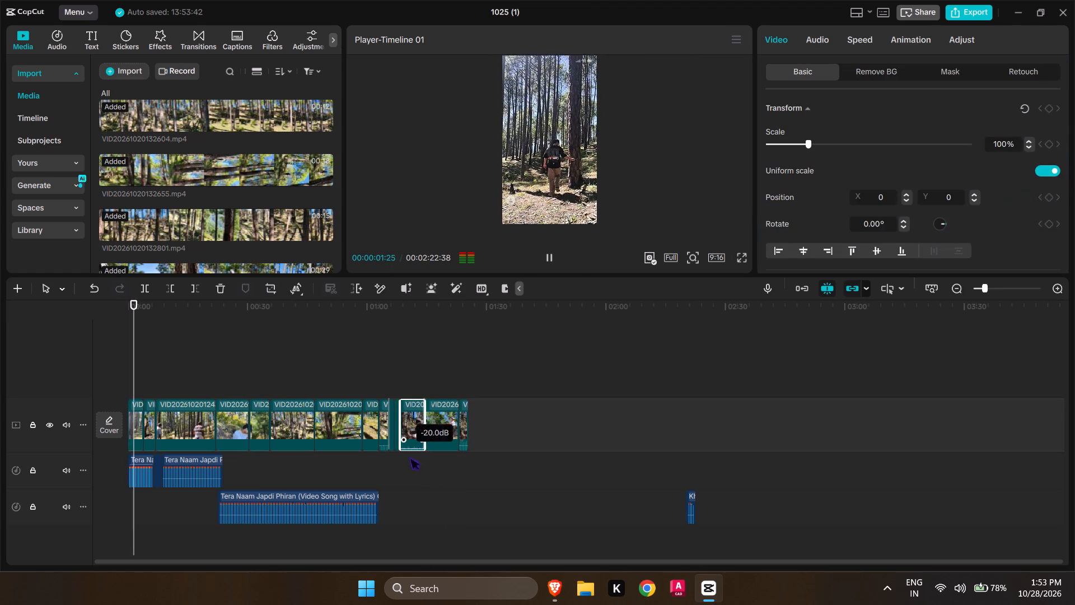
drag(409, 454, 408, 464)
key(space)
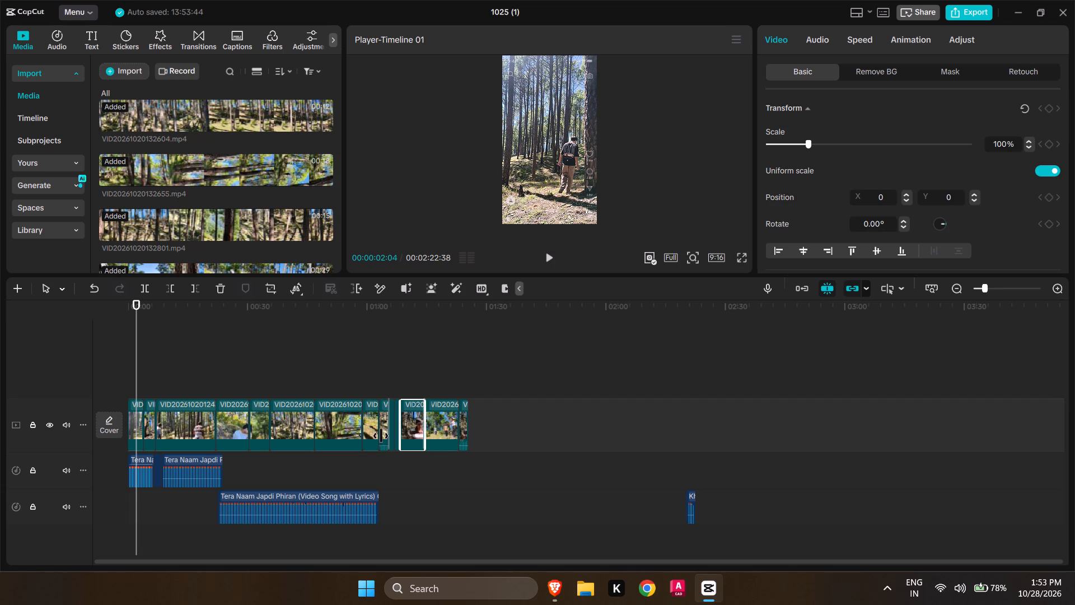
Set the volume of the short video clip just after 1:00 to -∞ dB.
click(382, 448)
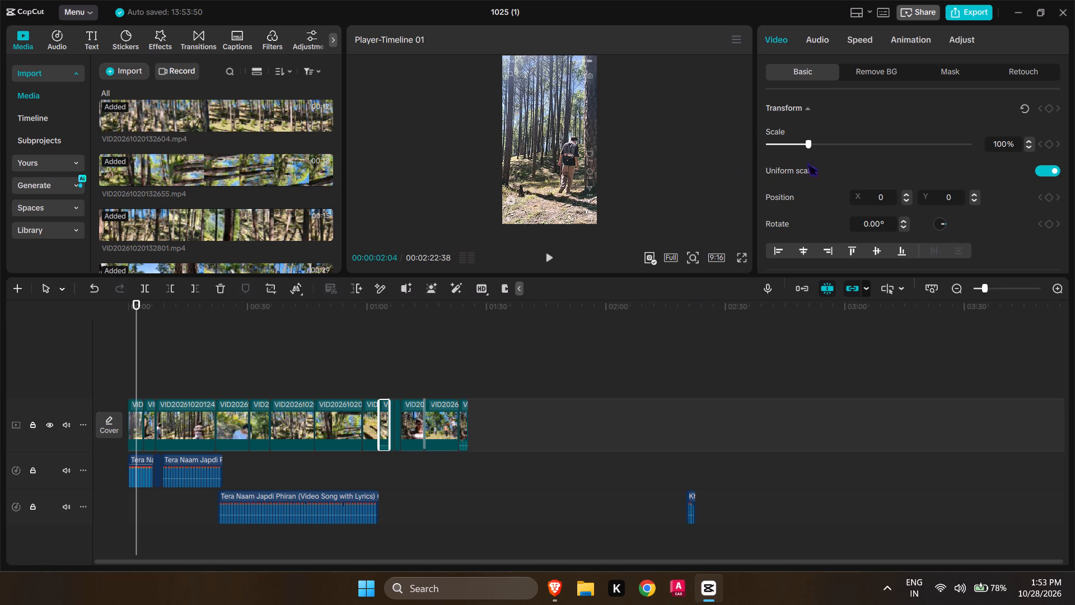
click(817, 34)
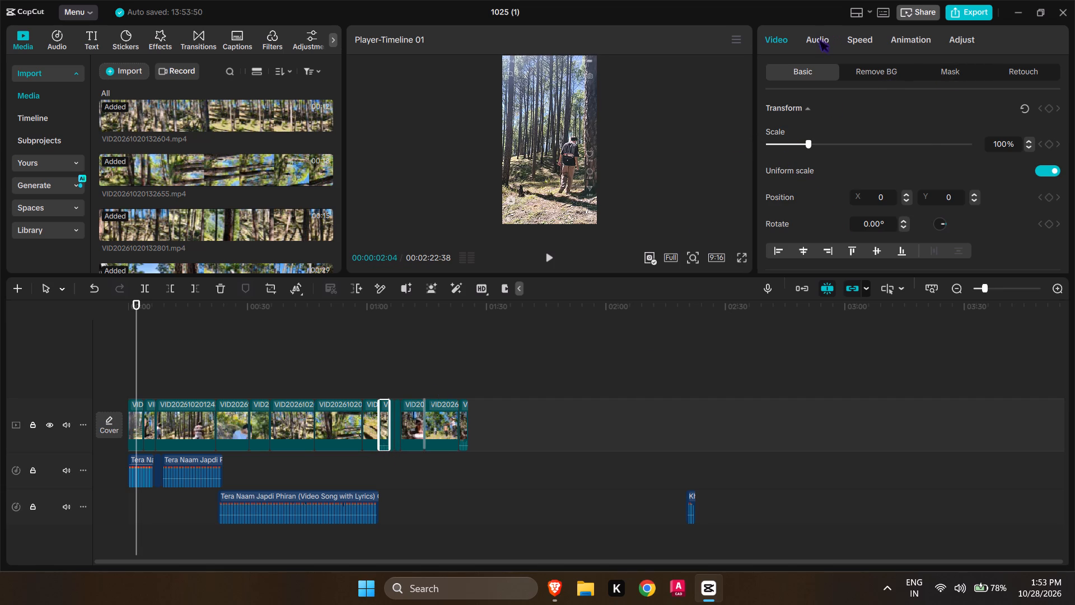
click(820, 38)
drag(867, 147, 721, 131)
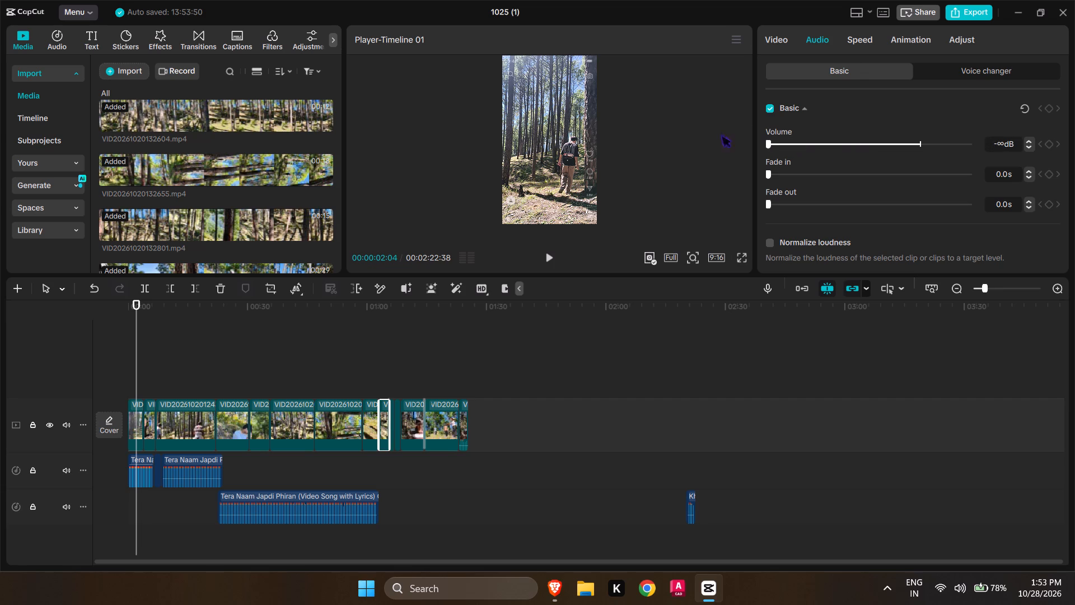
drag(721, 131, 606, 130)
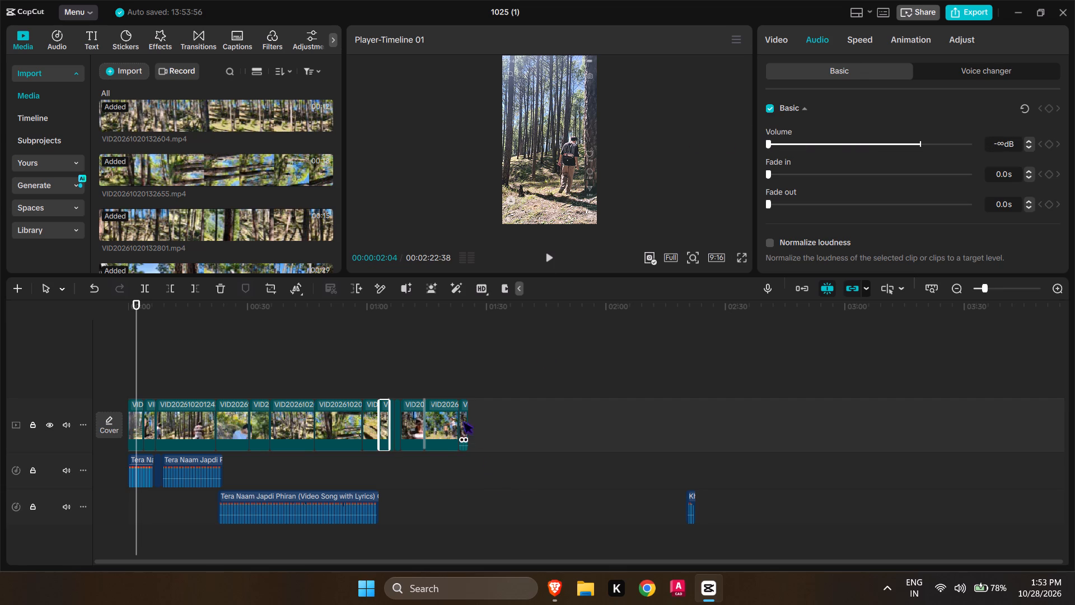
Set the volume of the last video clip on the main track to -∞ dB.
click(462, 417)
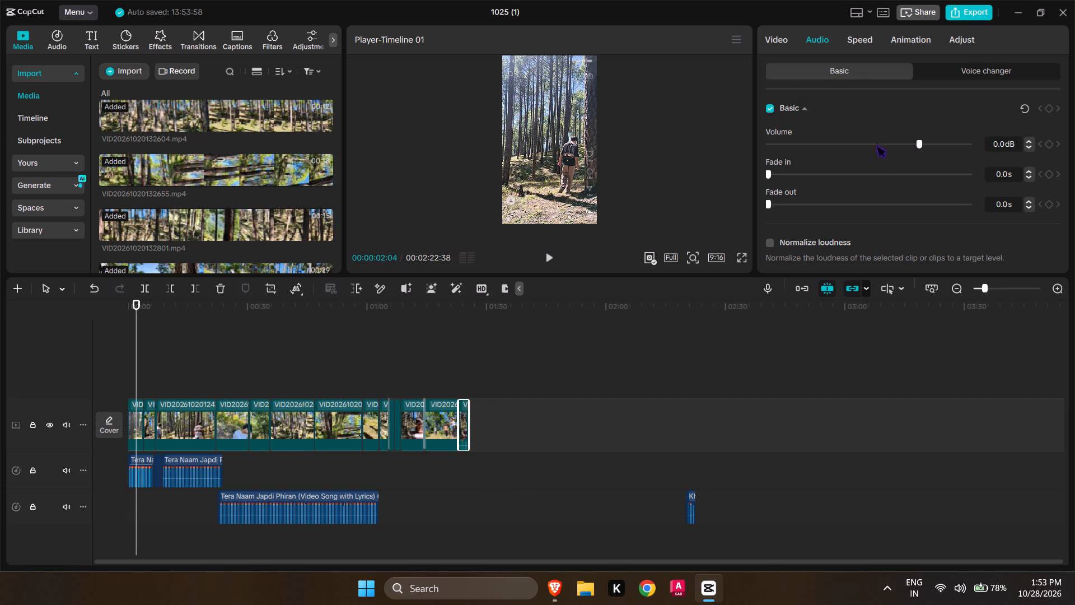
drag(868, 151, 613, 153)
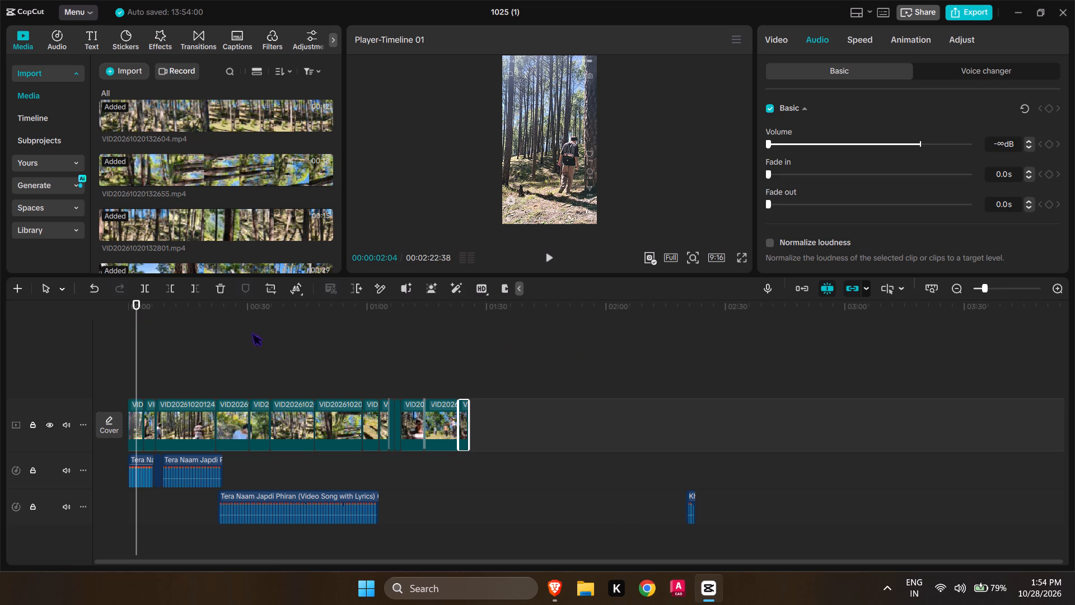
Play the whole edit again from 00:00:00:00 to review picture and music together.
drag(134, 304, 124, 301)
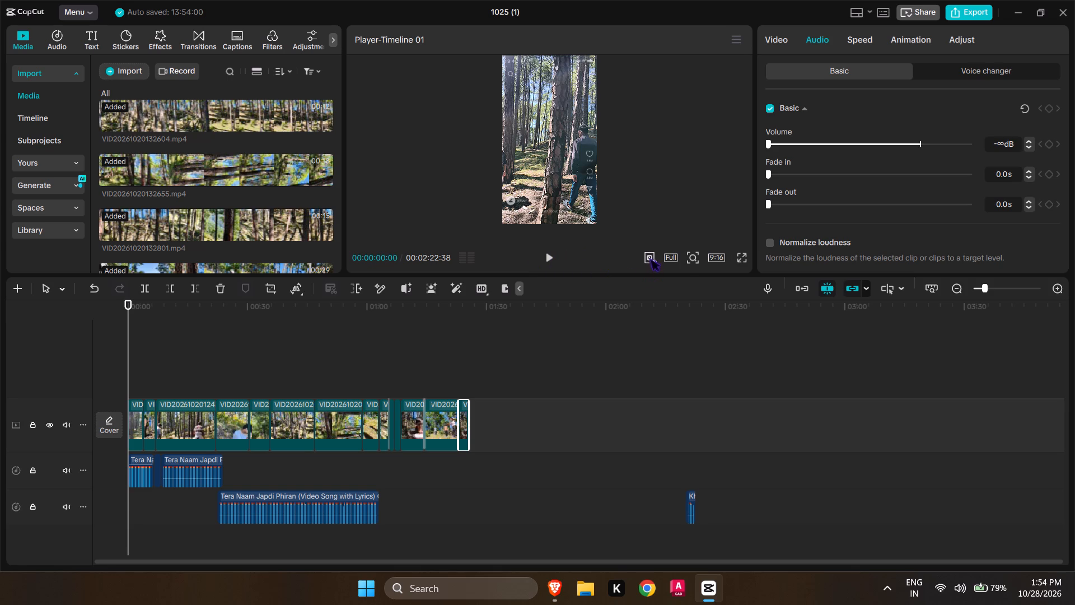
click(535, 255)
click(556, 254)
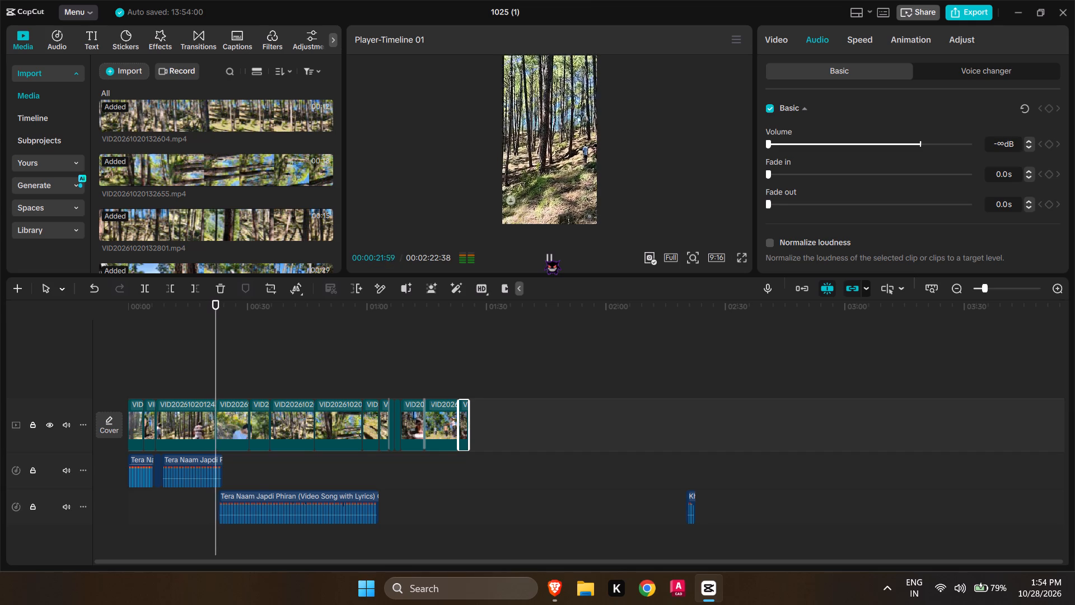
Play the edit in short stretches between about 0:22 and 0:26 to hear the change between music clips.
click(545, 260)
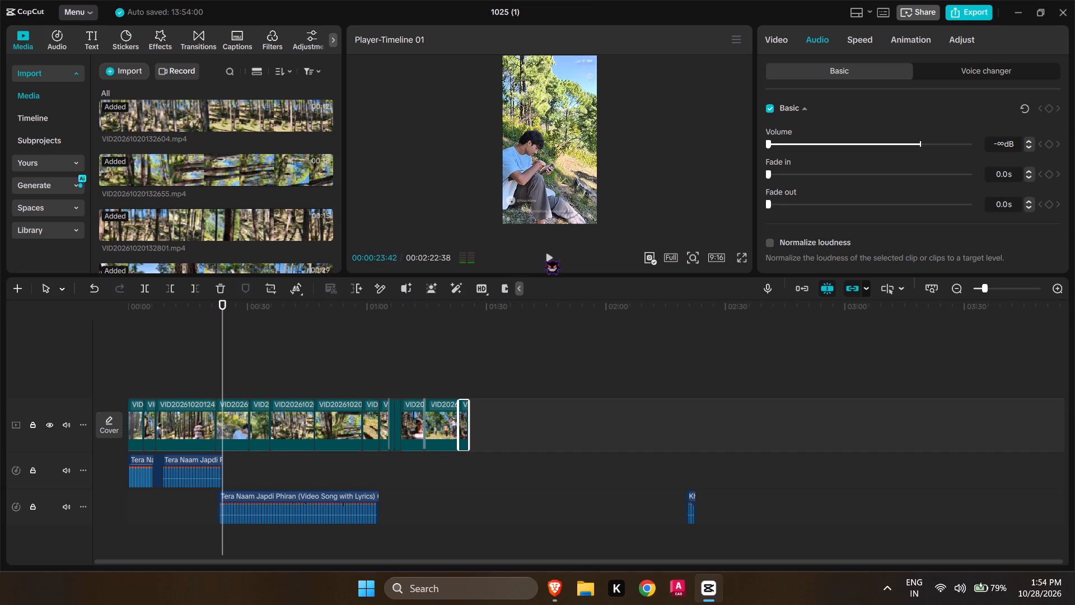
click(545, 260)
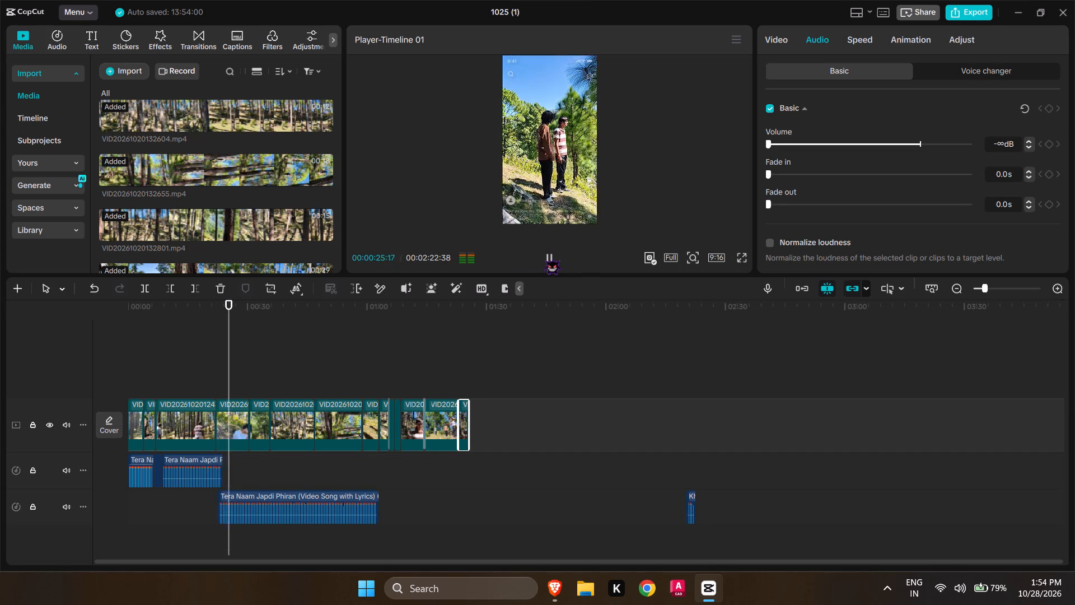
click(544, 260)
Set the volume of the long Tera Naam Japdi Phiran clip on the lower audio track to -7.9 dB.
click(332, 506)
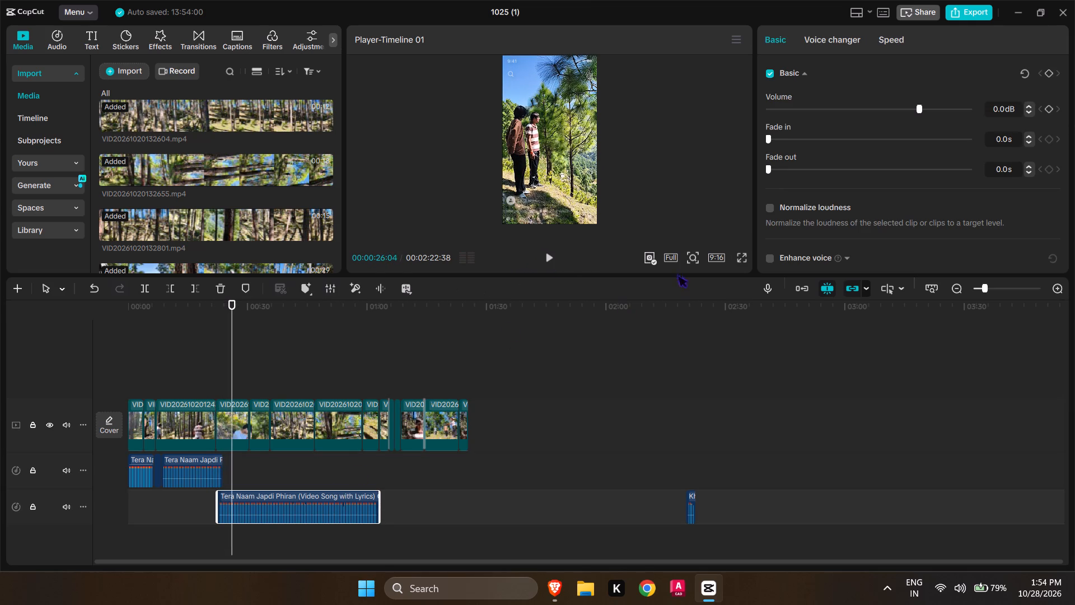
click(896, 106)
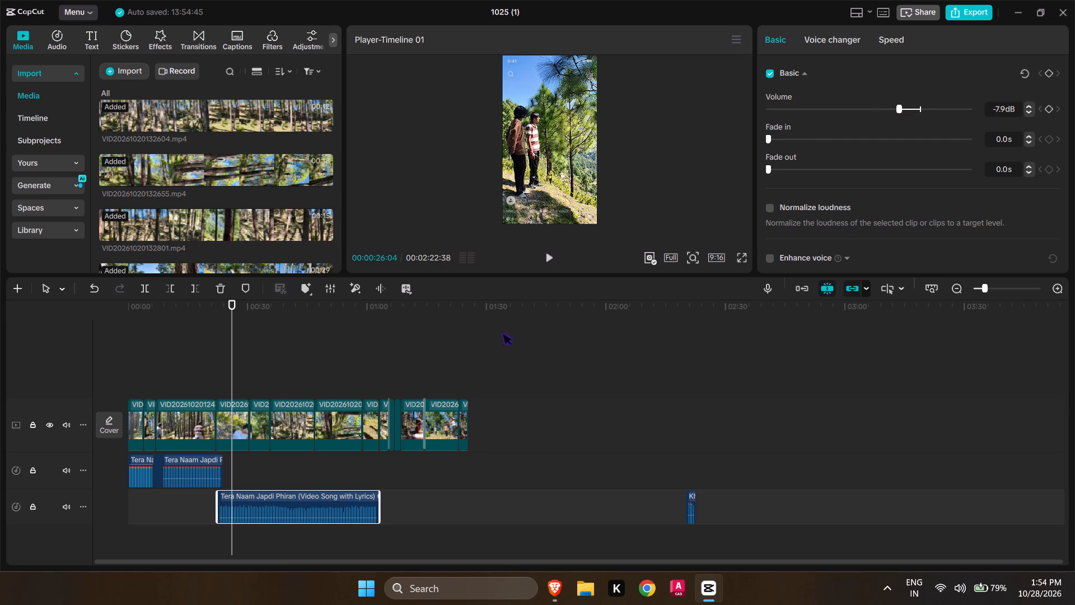
Play the edit from about 0:26 to 0:38 to check the long music clip's loudness.
click(544, 263)
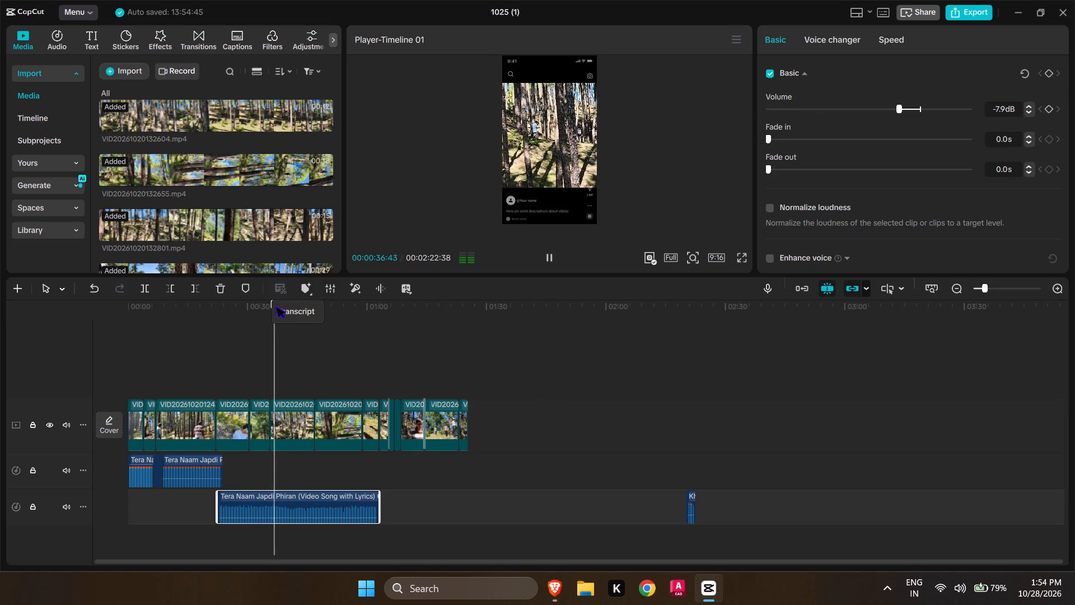
drag(272, 312, 276, 317)
click(553, 253)
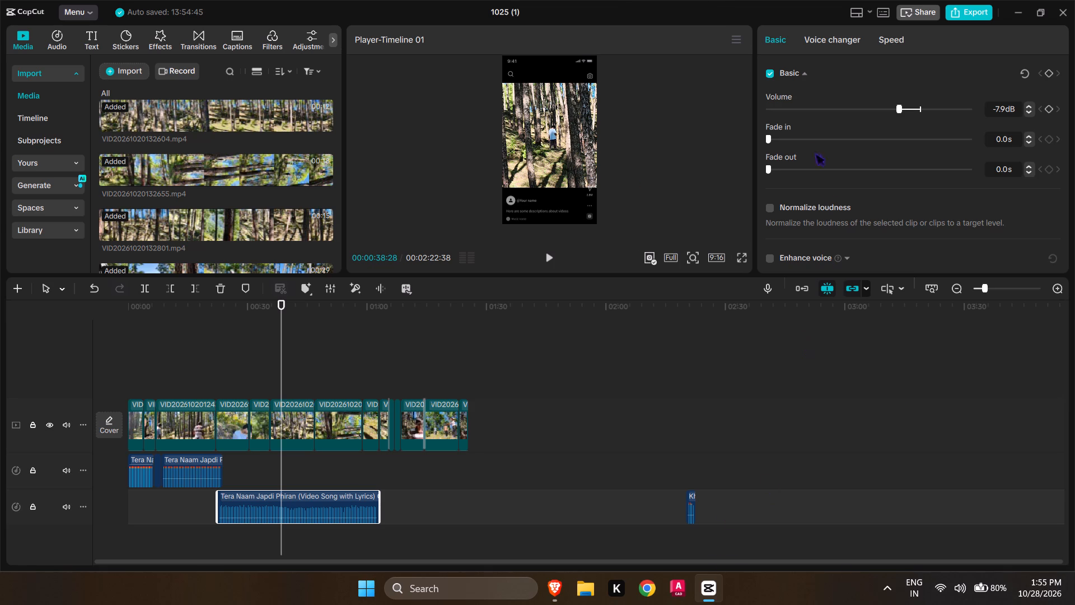
Look through the enhance voice, voice changer and speed options for the selected long music clip.
click(846, 257)
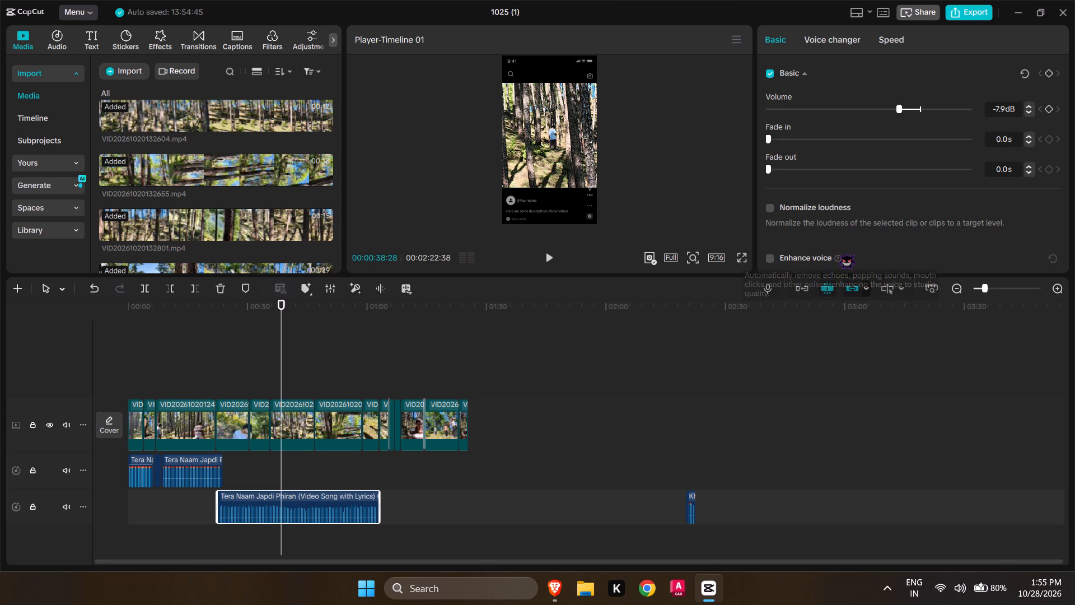
click(839, 254)
scroll(831, 240, down, 3)
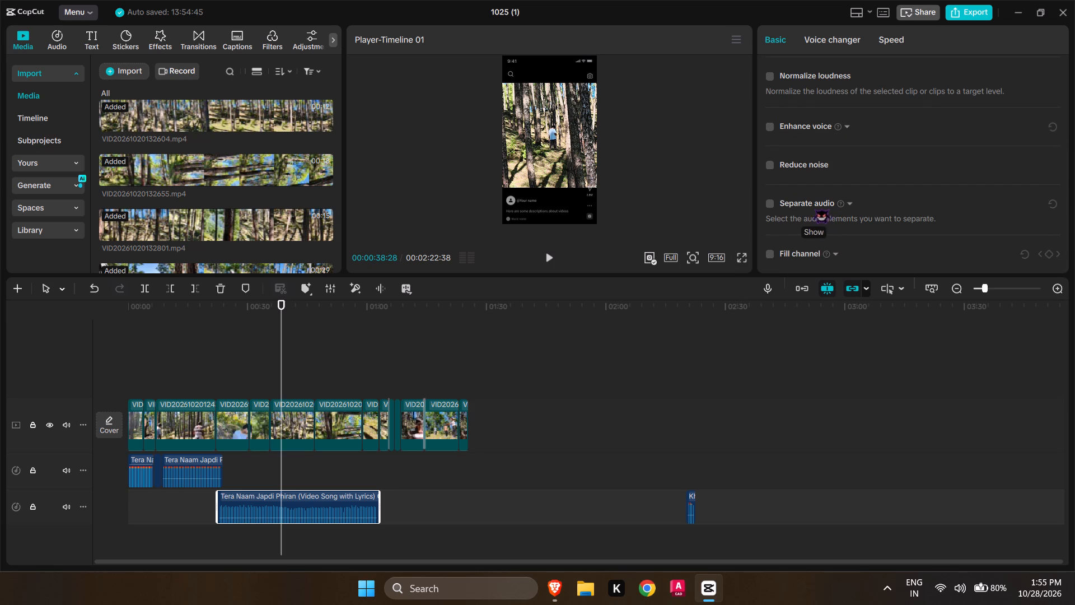
scroll(920, 243, up, 6)
click(833, 29)
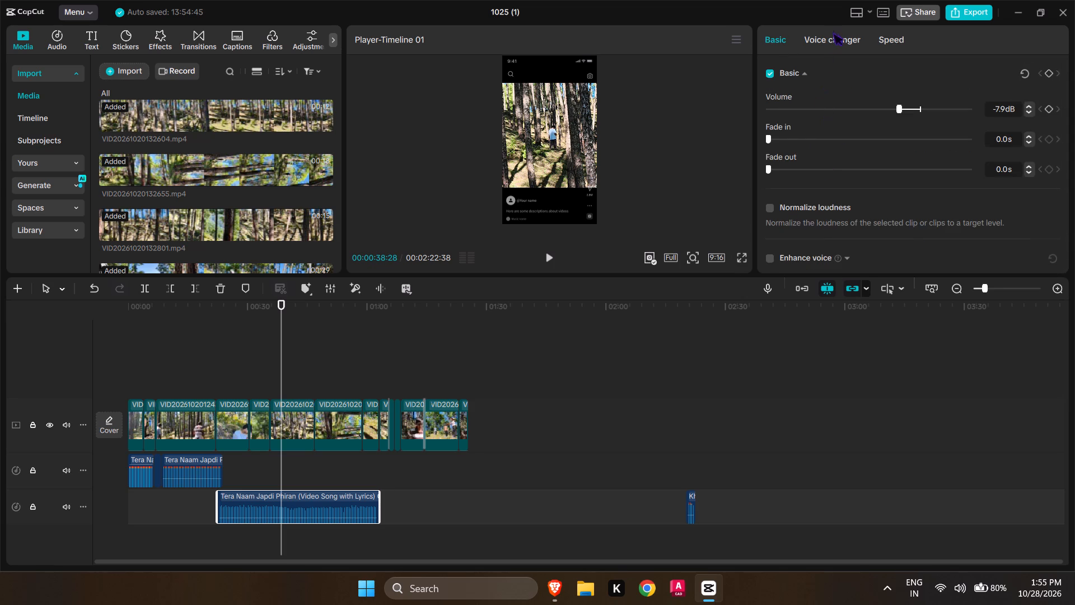
scroll(891, 159, down, 1)
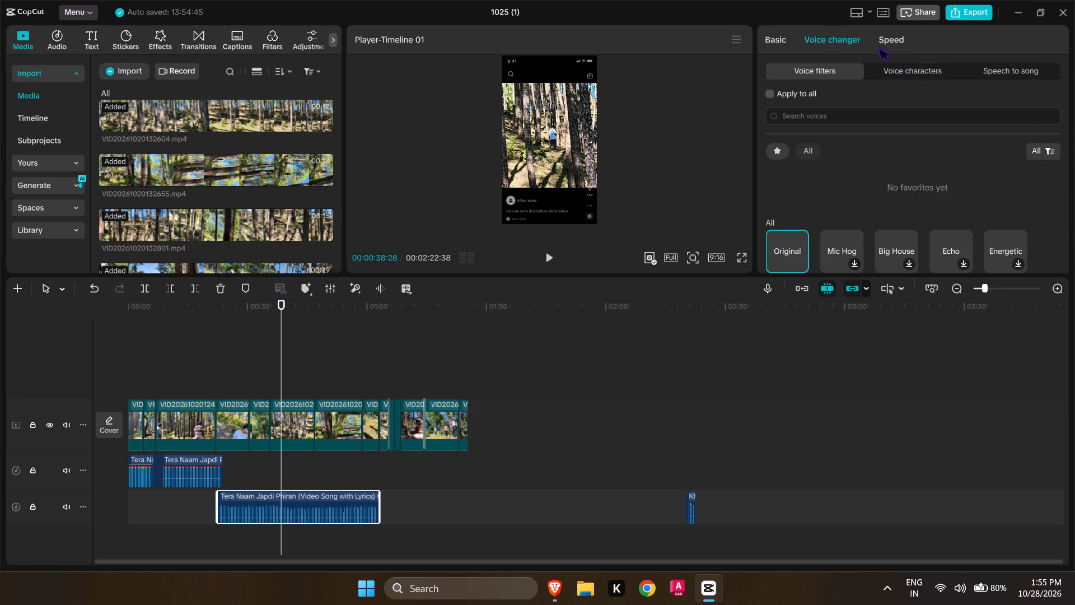
click(878, 43)
click(854, 41)
click(834, 37)
scroll(856, 81, down, 9)
Turn on Reduce noise for the long Tera Naam Japdi Phiran music clip.
click(787, 40)
scroll(819, 155, down, 2)
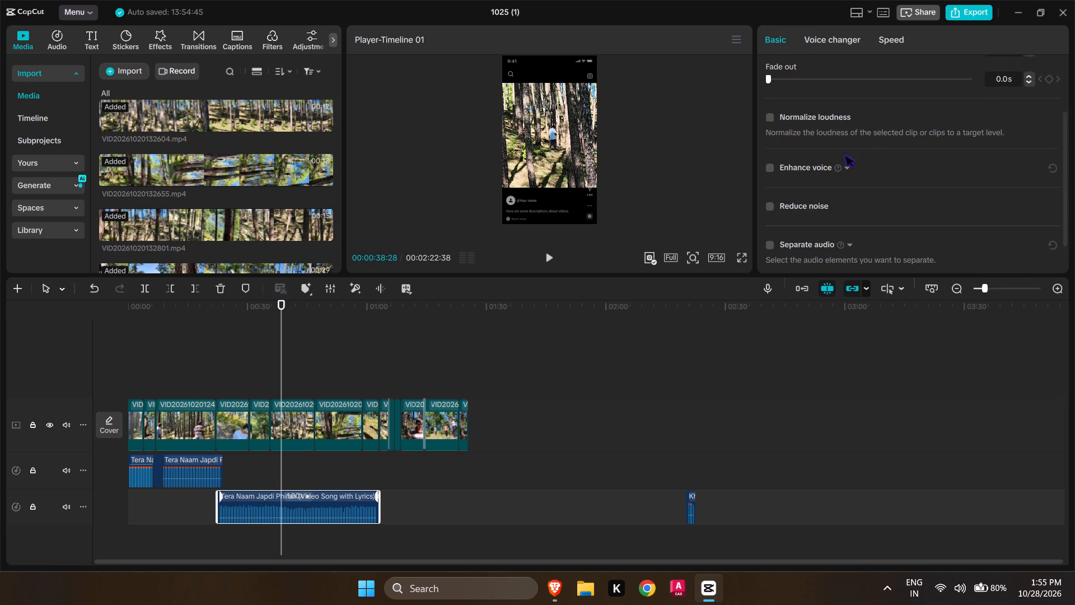
scroll(896, 171, down, 1)
scroll(828, 165, down, 1)
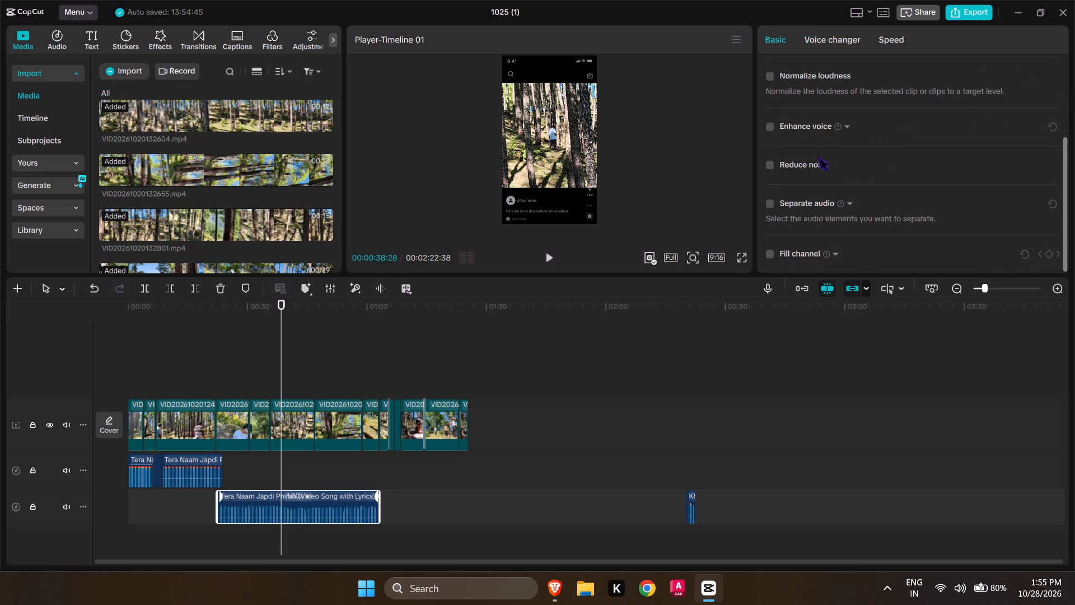
click(773, 159)
click(773, 166)
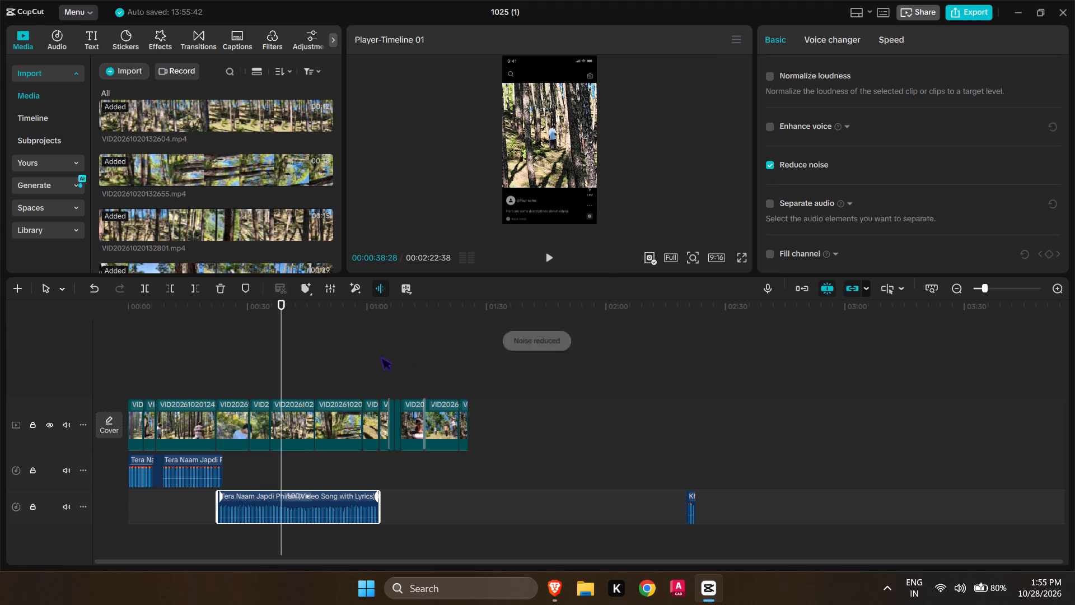
Replay the edit from about 0:22 to check the start of the noise-reduced music clip.
drag(281, 319, 245, 322)
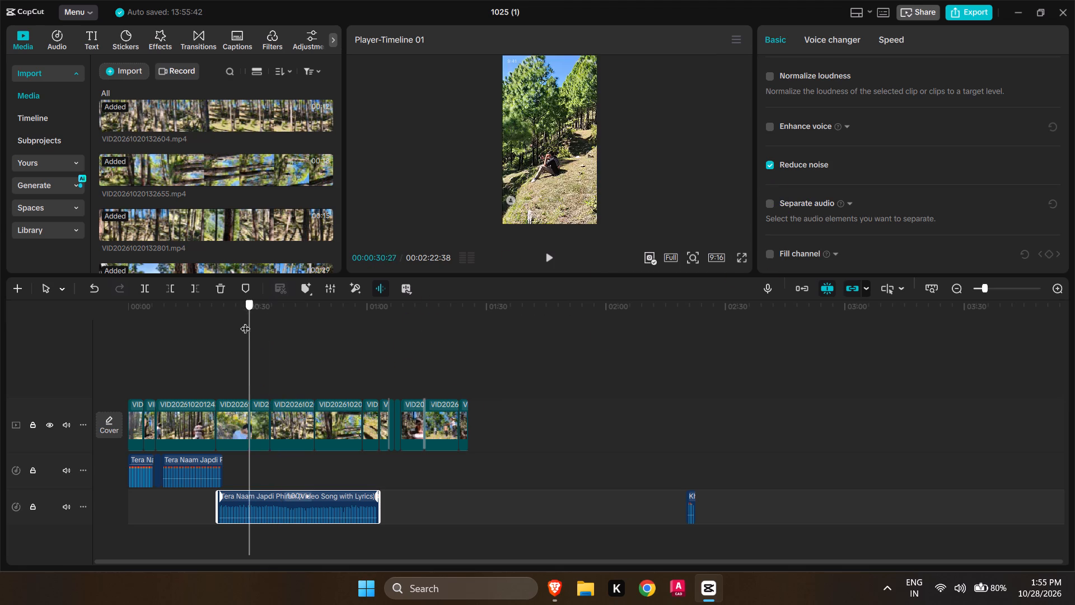
drag(245, 322, 223, 327)
click(549, 263)
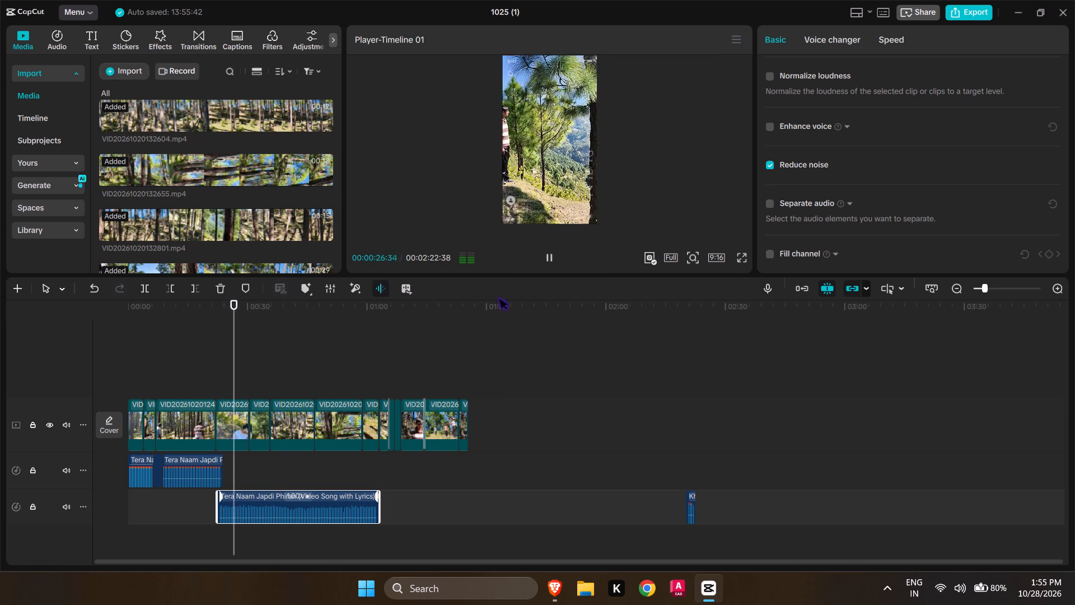
click(217, 310)
click(550, 253)
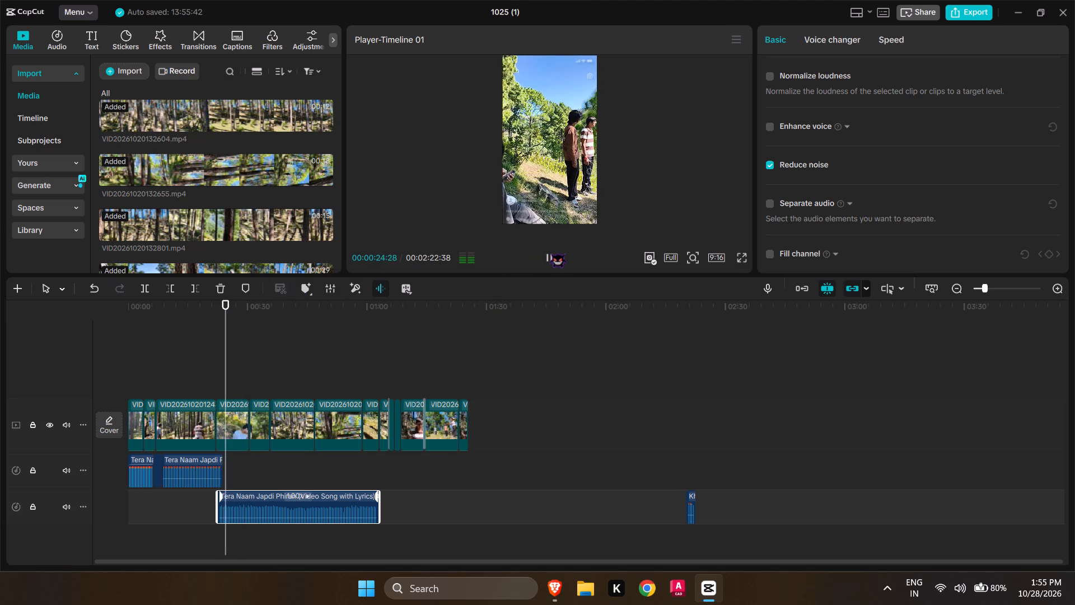
click(550, 253)
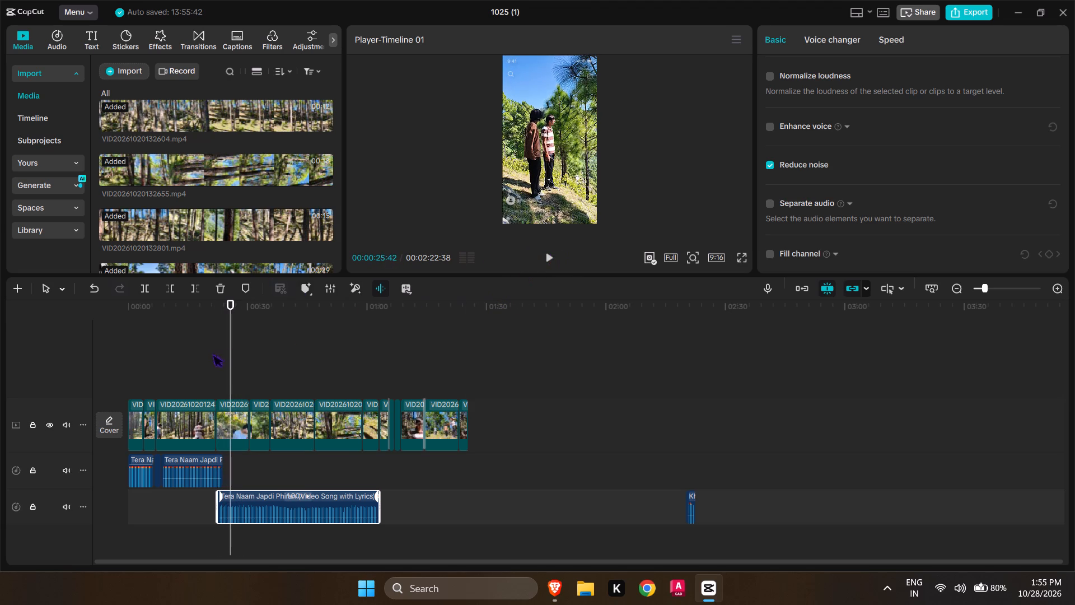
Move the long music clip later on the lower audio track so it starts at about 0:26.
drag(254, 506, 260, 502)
Play the edit from about 0:18 to hear the transition into the moved music clip.
drag(223, 325, 205, 340)
click(203, 338)
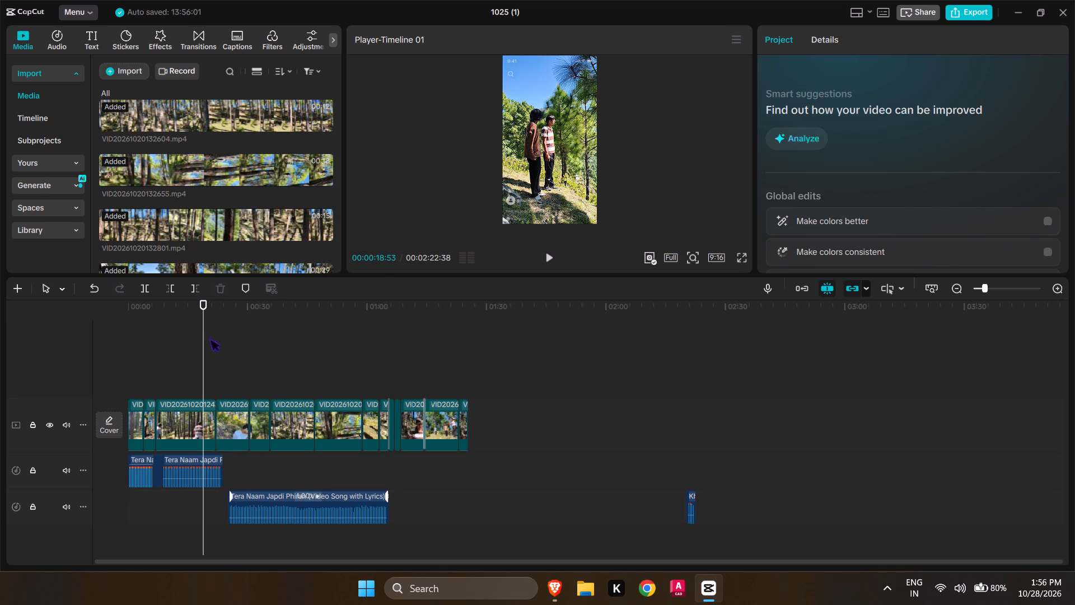
click(545, 255)
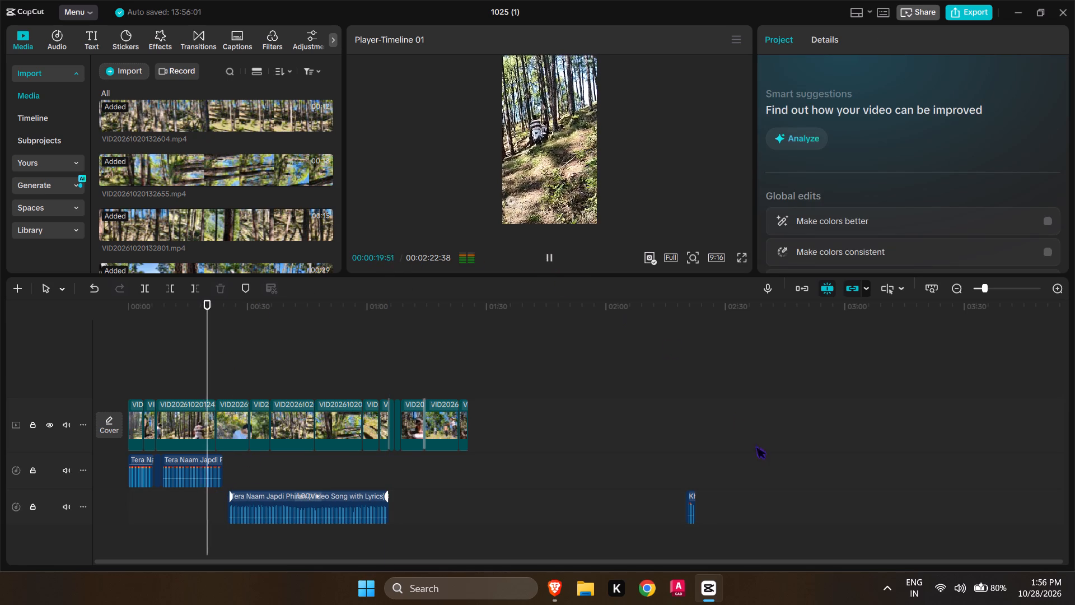
Turn on the main track magnet.
click(798, 288)
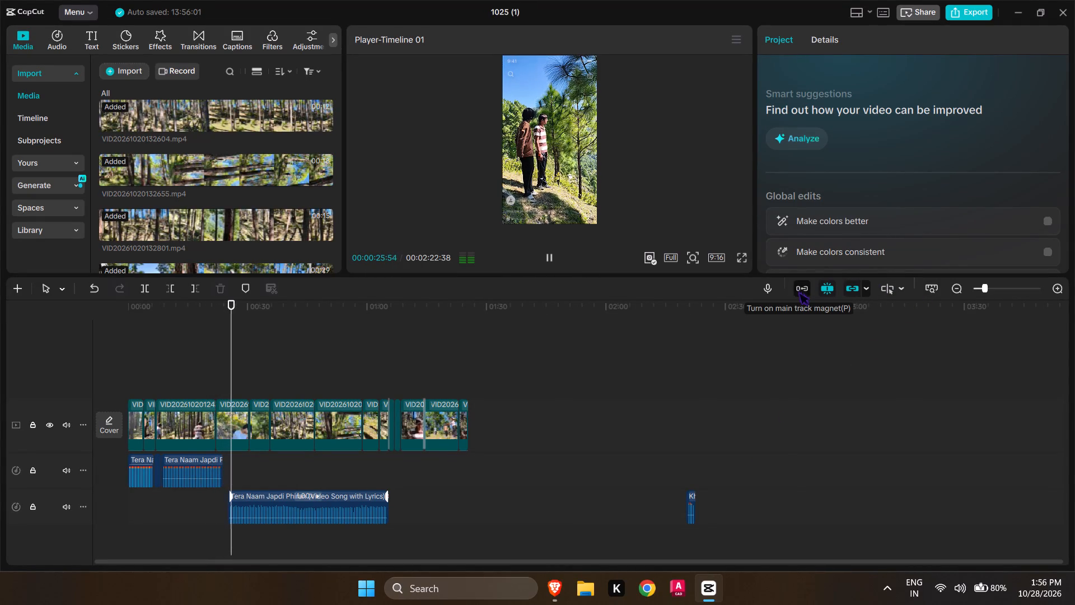
Move the long music clip up to the first audio track, after the shorter music clips, starting at about 0:25.
drag(310, 516, 302, 501)
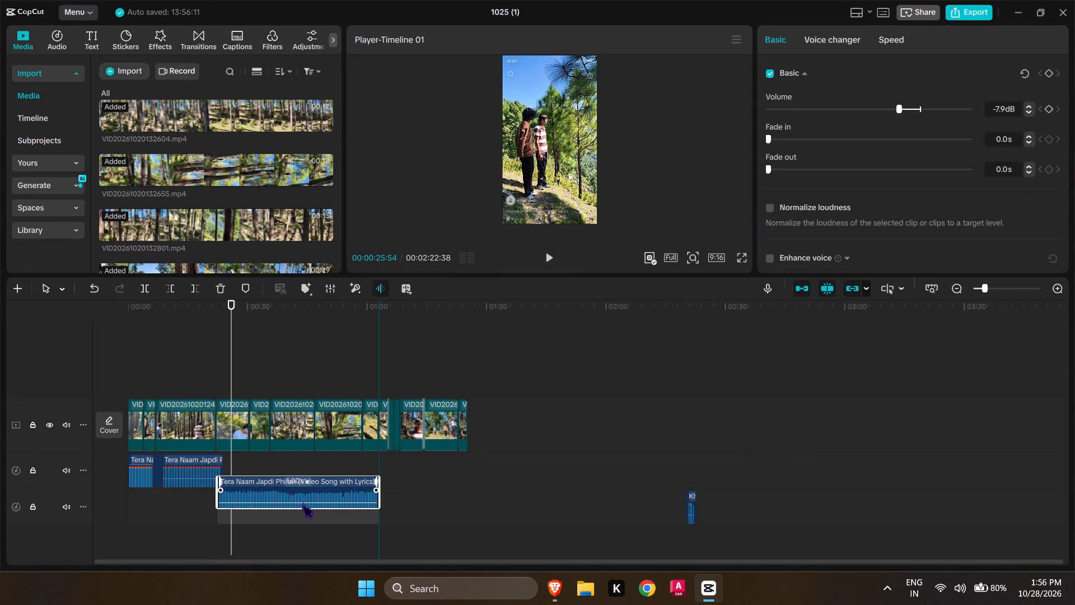
drag(302, 501, 303, 476)
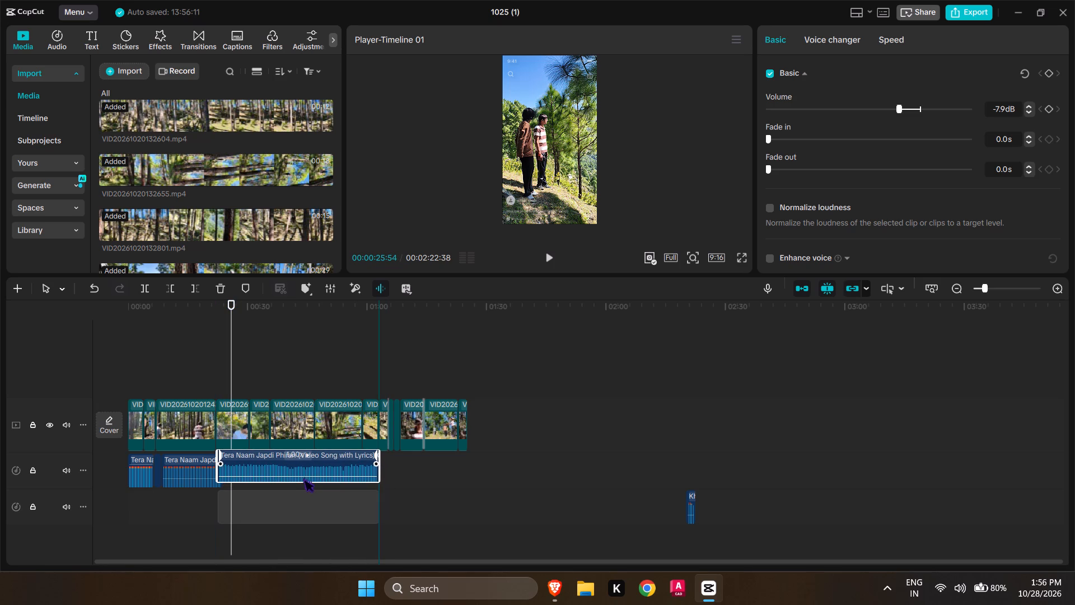
drag(303, 476, 303, 475)
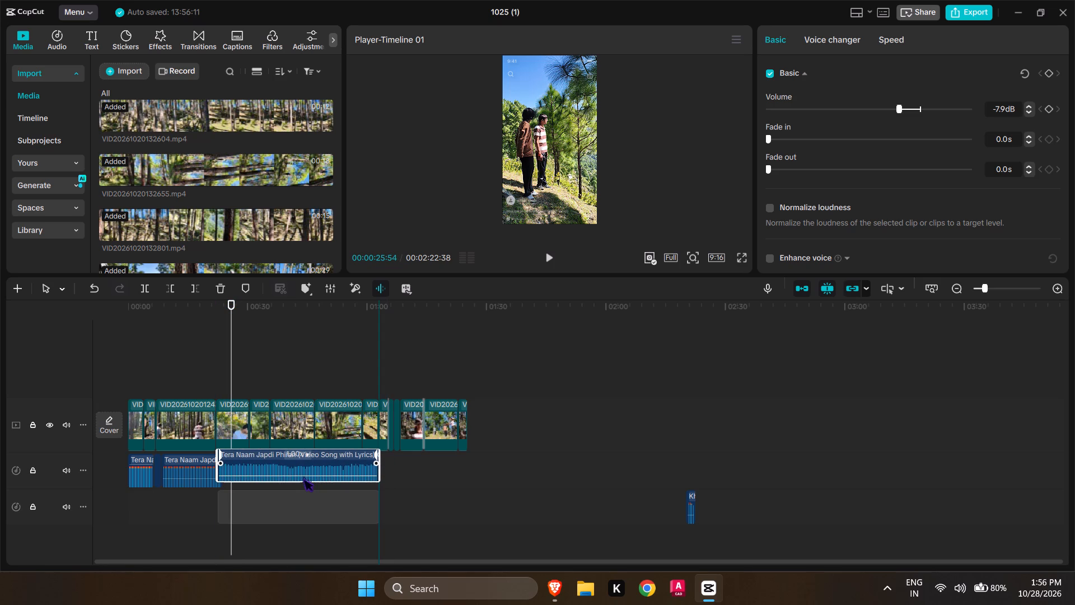
drag(303, 475, 306, 475)
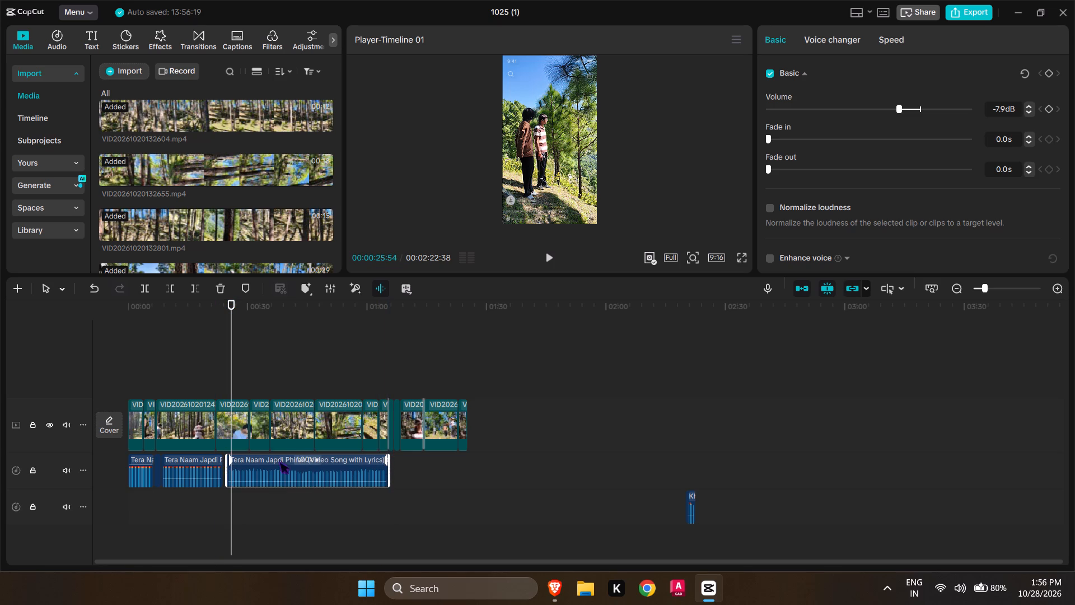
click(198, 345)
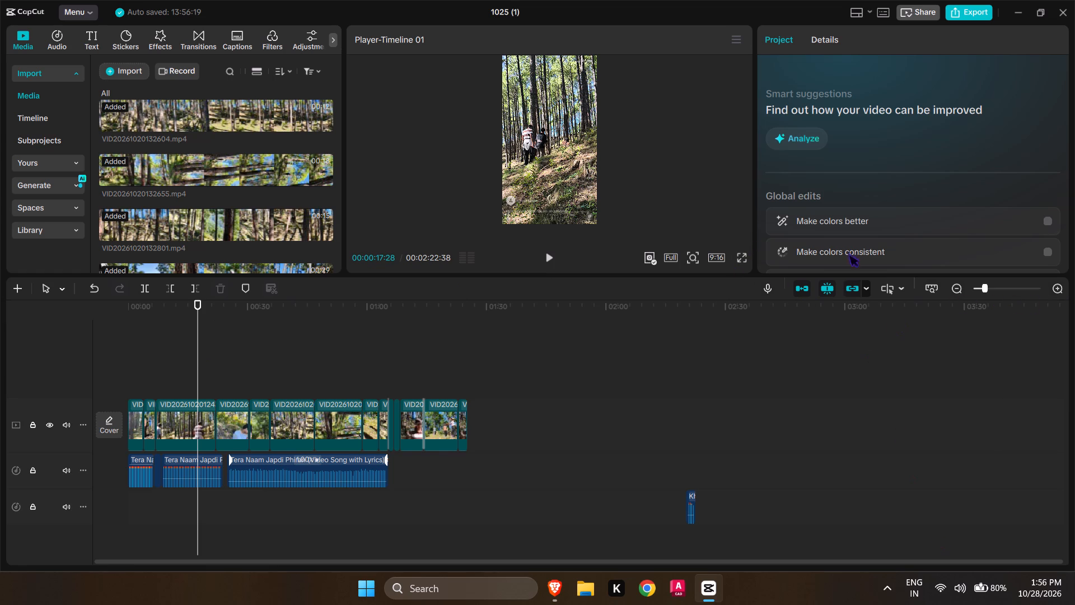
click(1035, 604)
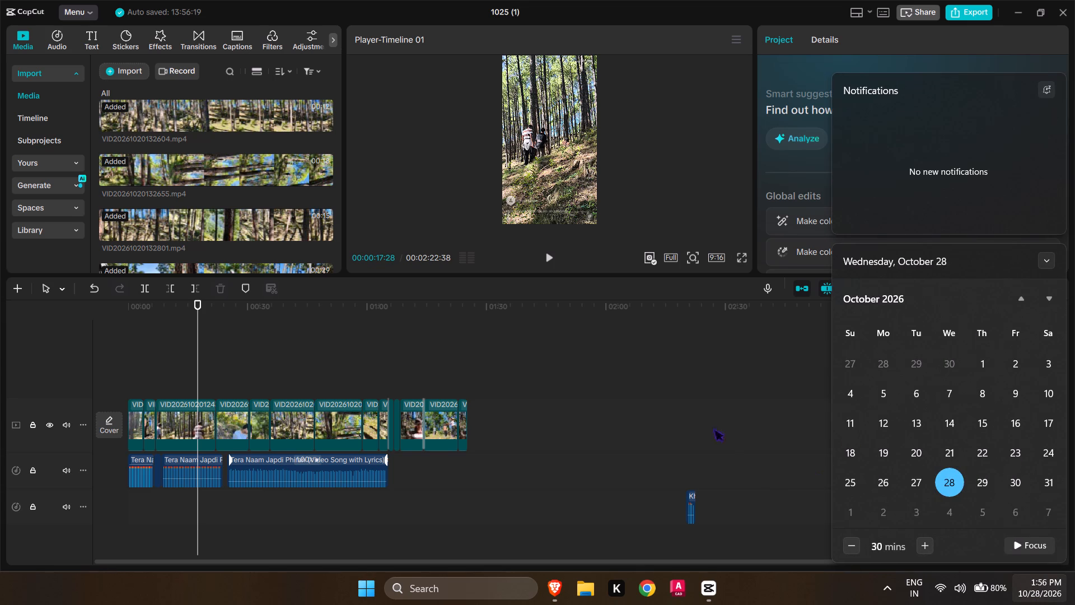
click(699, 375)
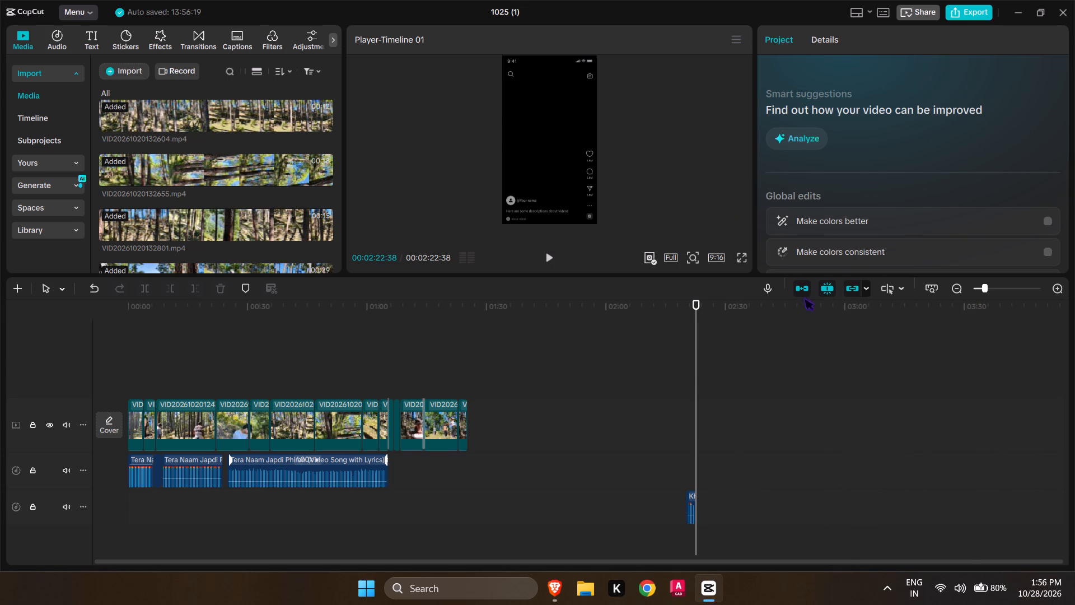
Turn off the main track magnet and the linkage between clips.
click(799, 283)
click(852, 289)
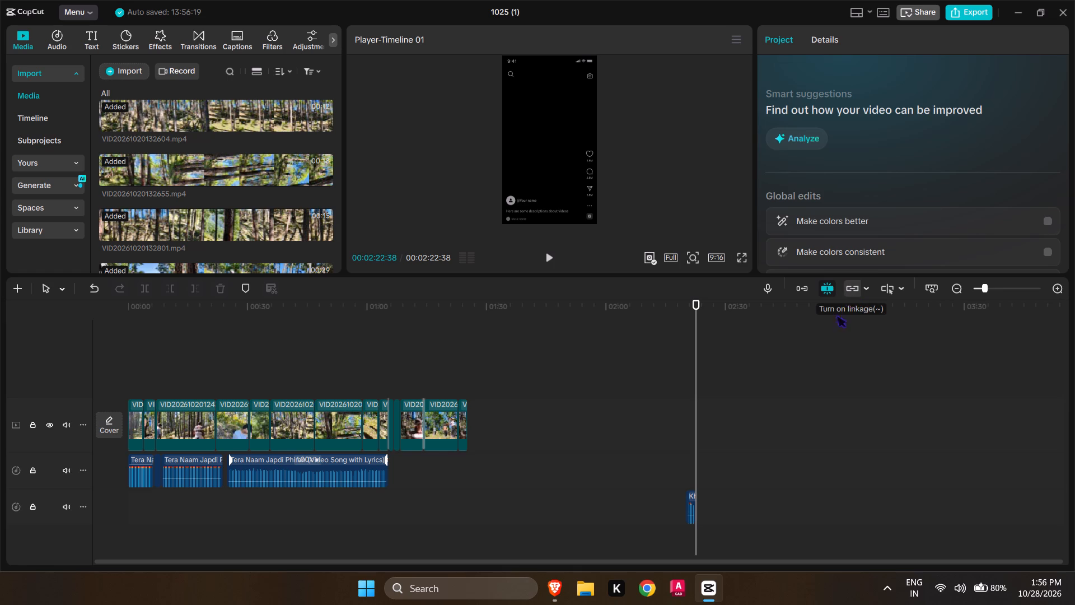
Set the volume of the long music clip on the first audio track to -9.7 dB.
drag(293, 482, 270, 482)
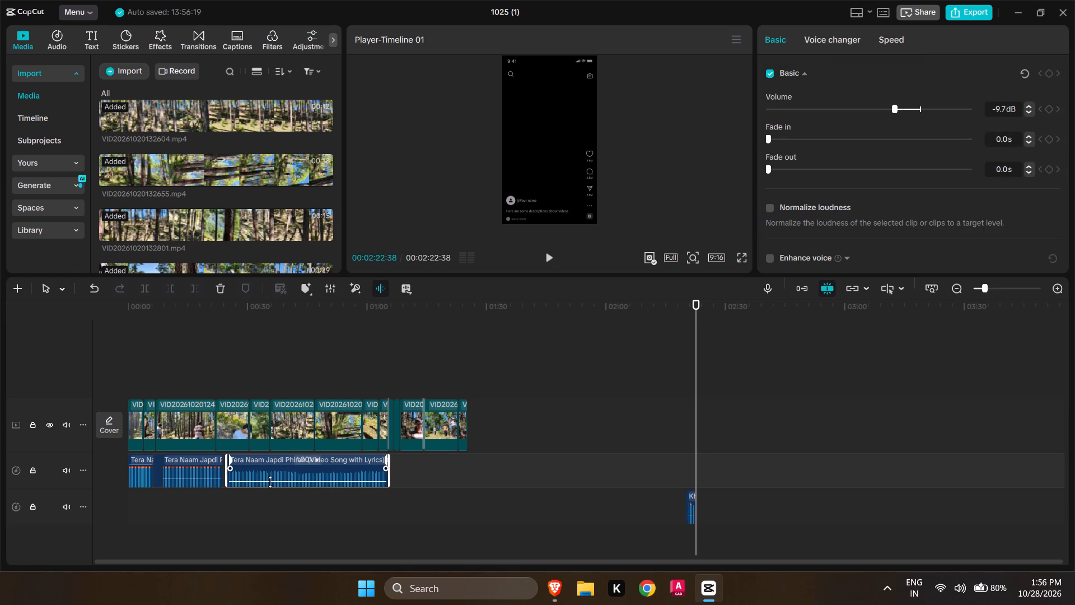
Move the long music clip later on the first audio track so it starts at about 0:32.
drag(263, 468, 251, 467)
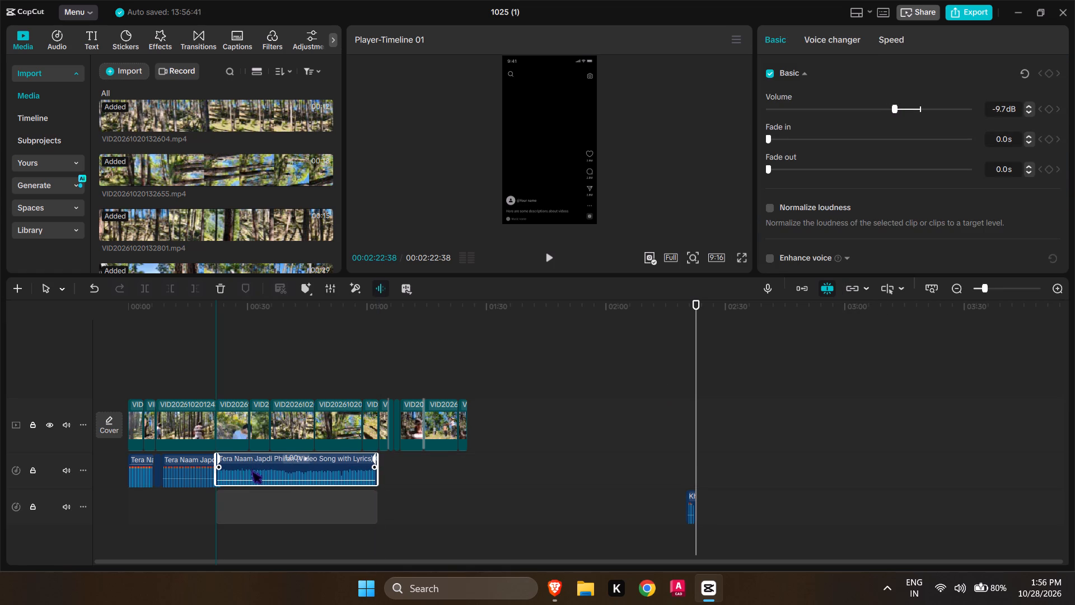
drag(251, 467, 260, 467)
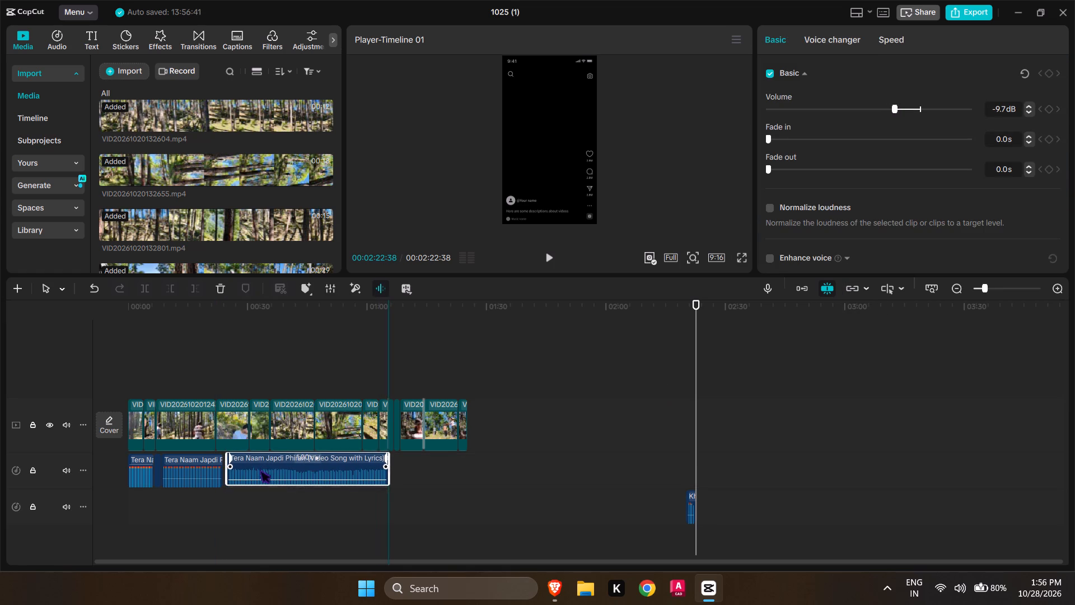
drag(260, 467, 289, 471)
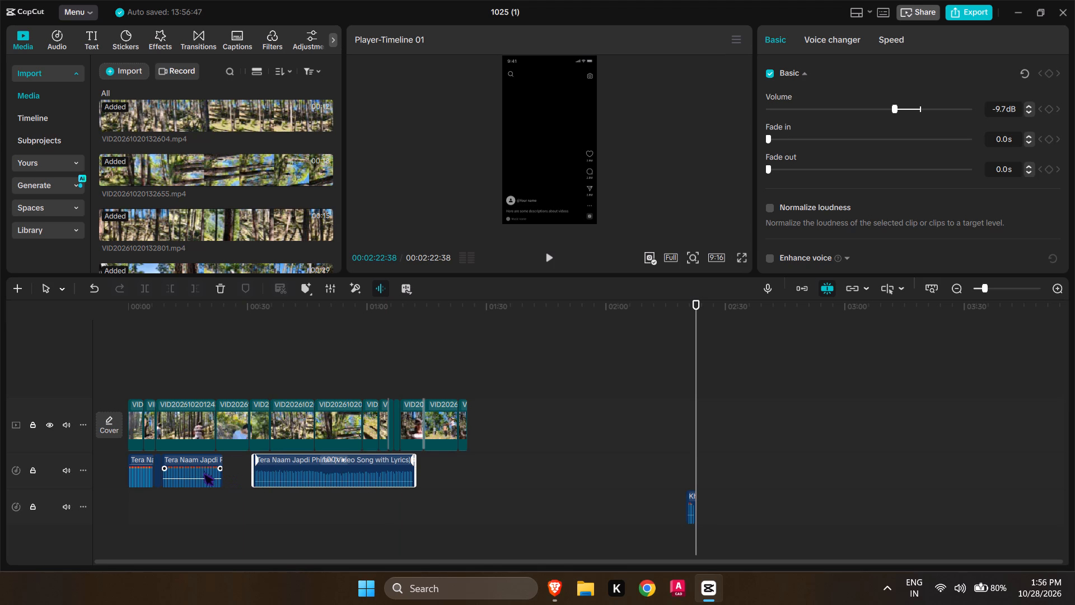
Move the second short music clip later on the first audio track, placing it right before the long music clip, starting at about 0:16.
drag(184, 465, 213, 471)
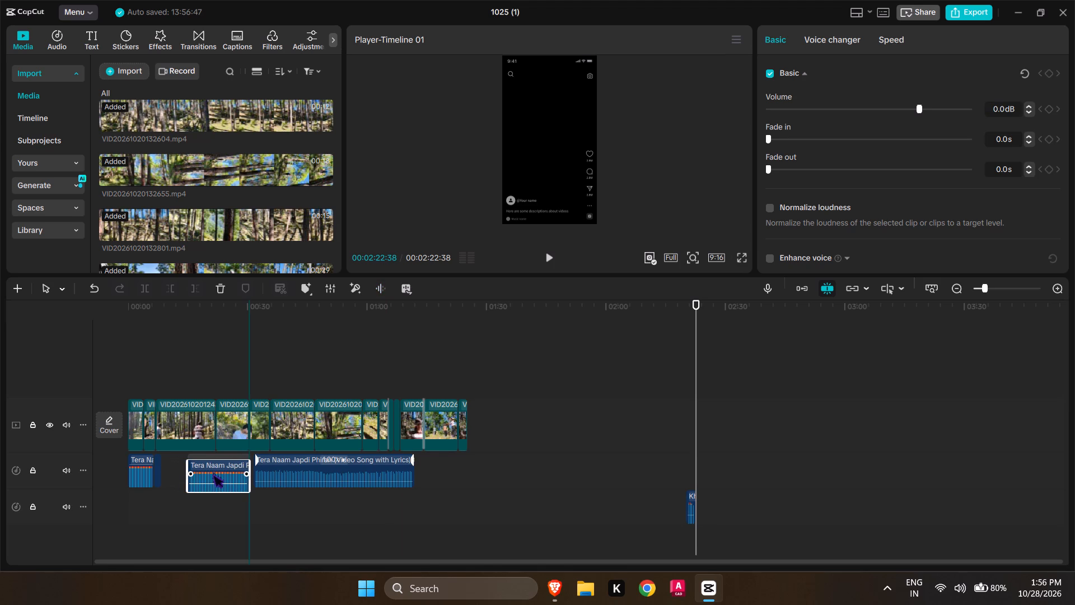
drag(213, 471, 217, 470)
click(265, 504)
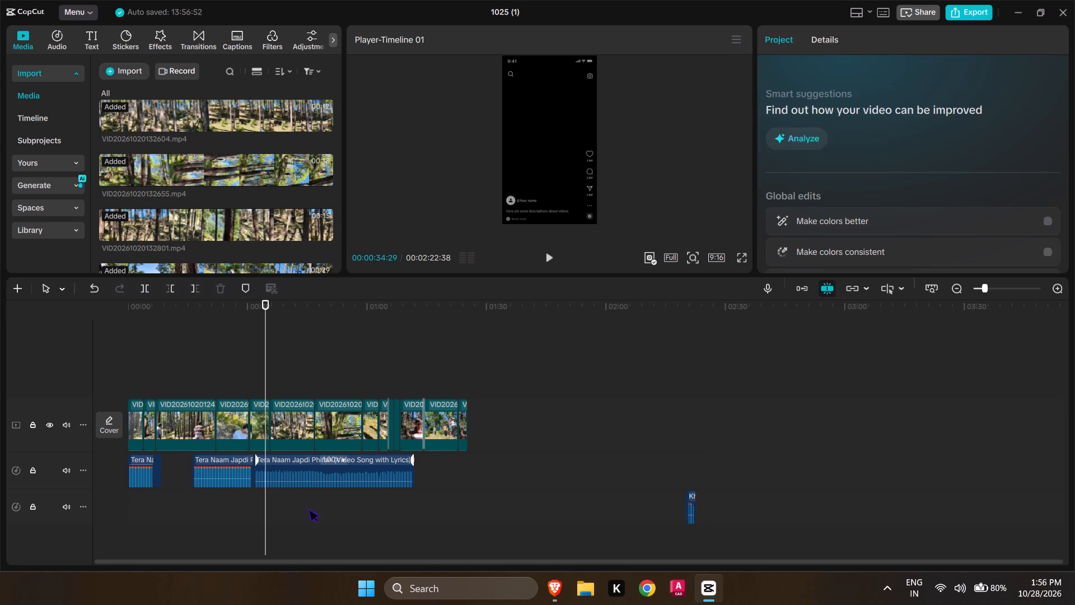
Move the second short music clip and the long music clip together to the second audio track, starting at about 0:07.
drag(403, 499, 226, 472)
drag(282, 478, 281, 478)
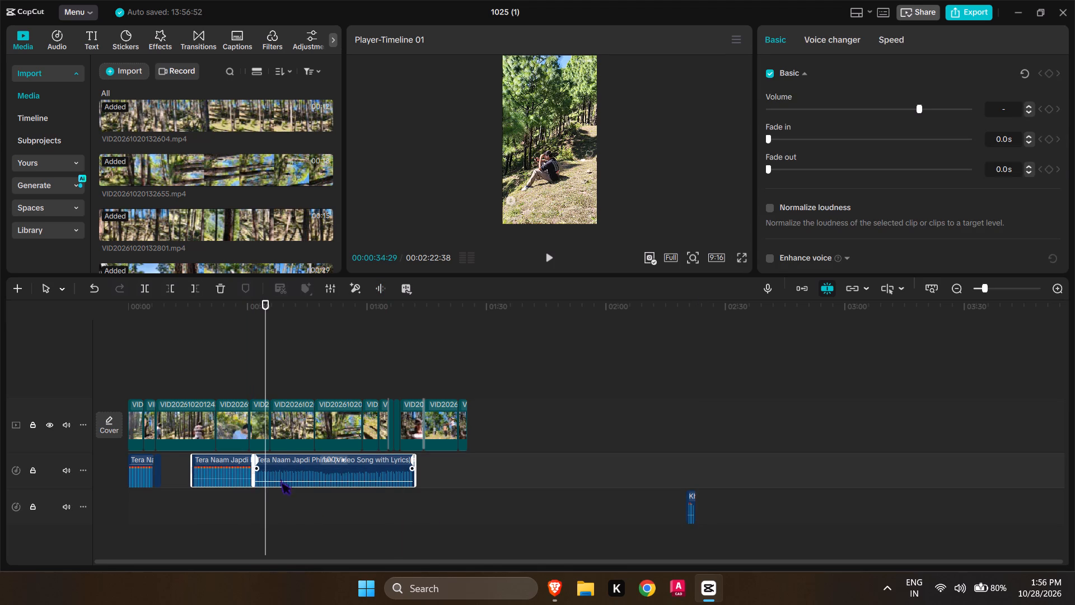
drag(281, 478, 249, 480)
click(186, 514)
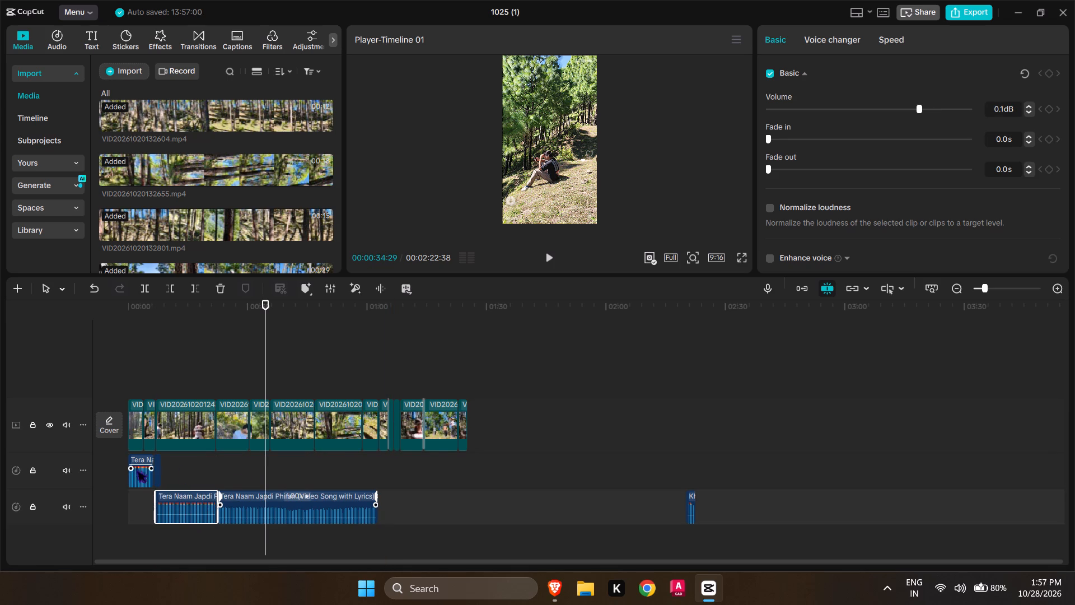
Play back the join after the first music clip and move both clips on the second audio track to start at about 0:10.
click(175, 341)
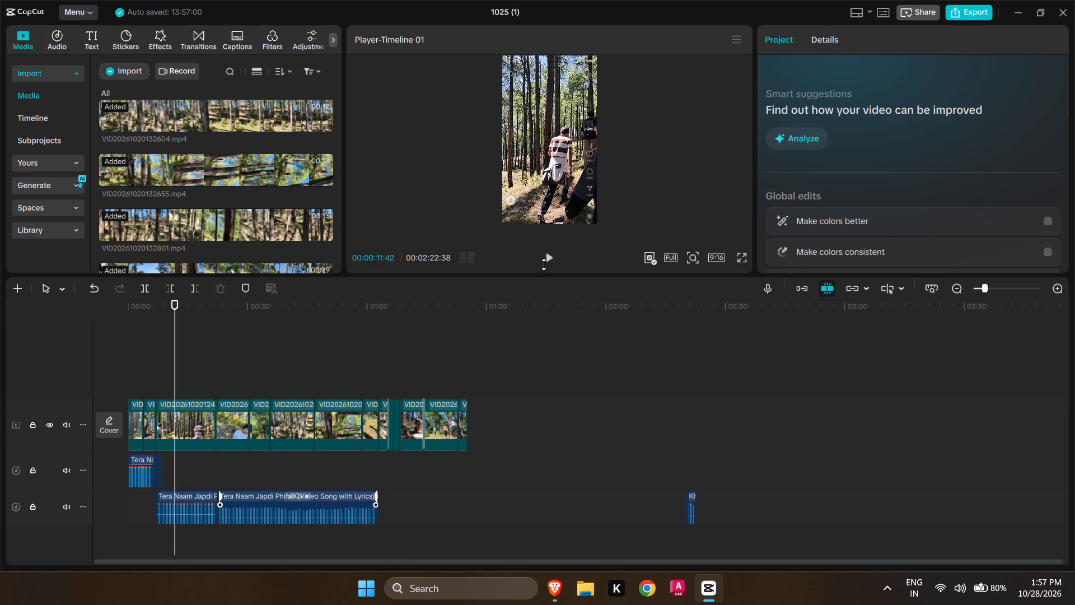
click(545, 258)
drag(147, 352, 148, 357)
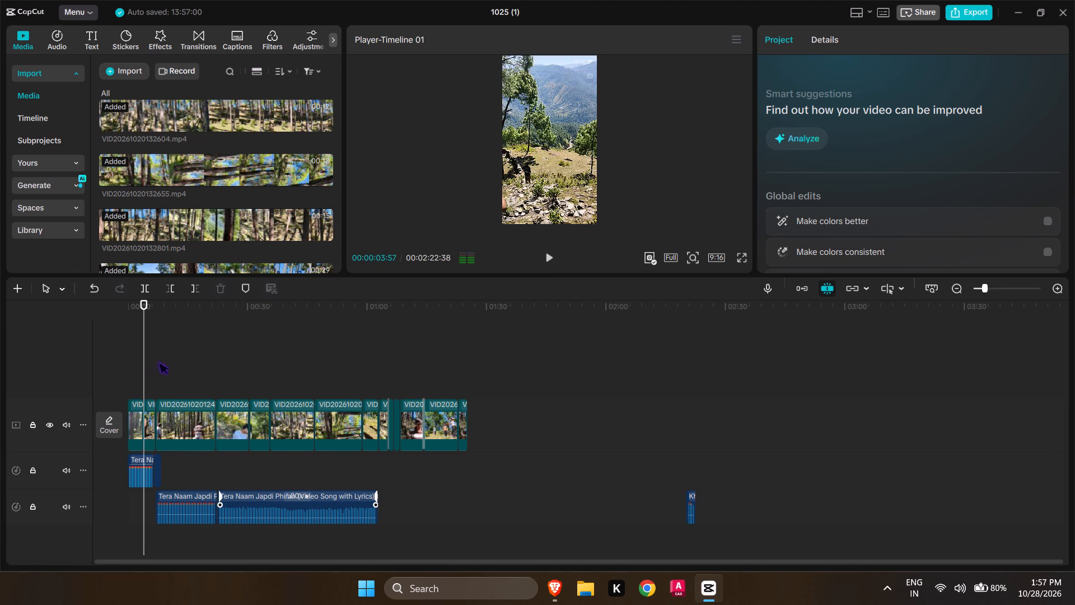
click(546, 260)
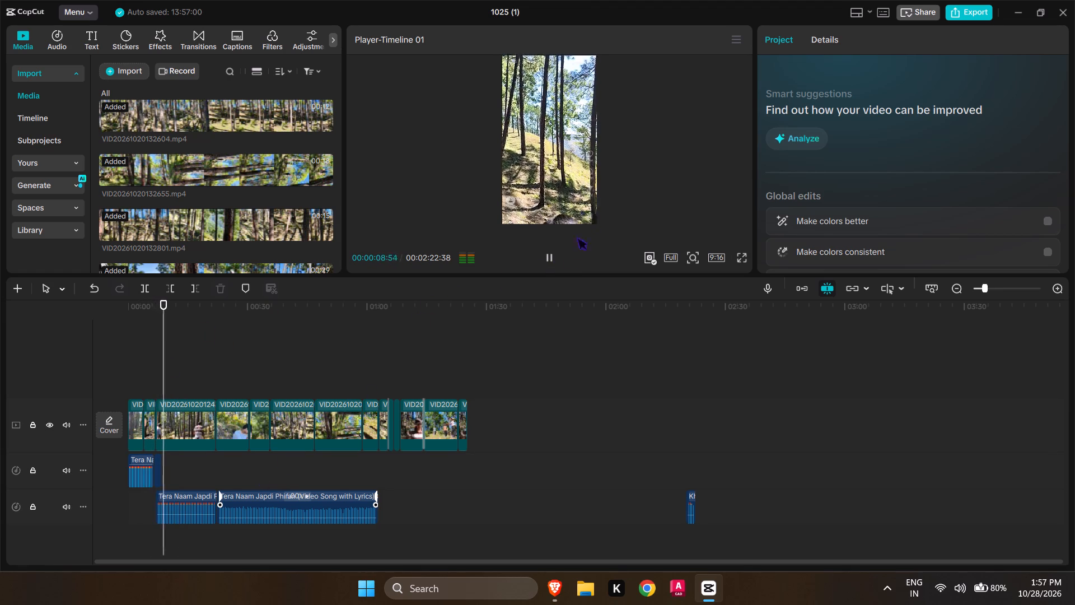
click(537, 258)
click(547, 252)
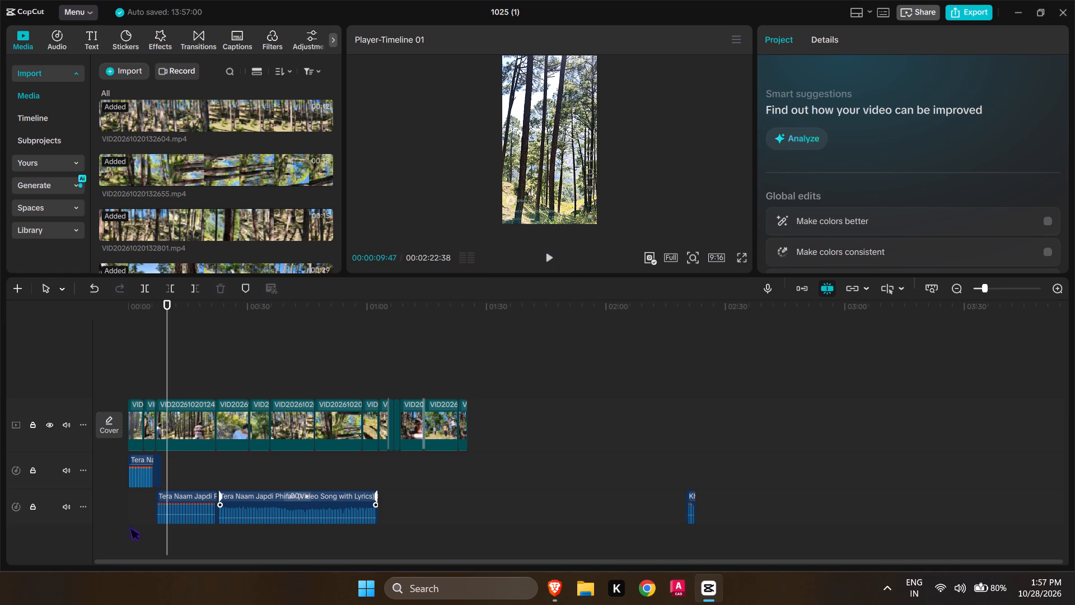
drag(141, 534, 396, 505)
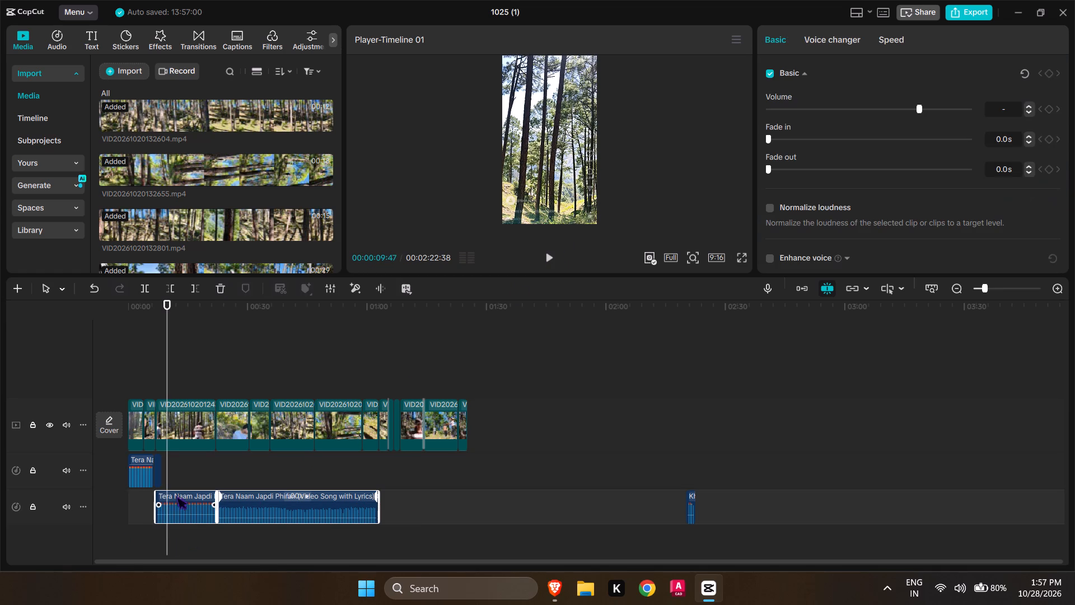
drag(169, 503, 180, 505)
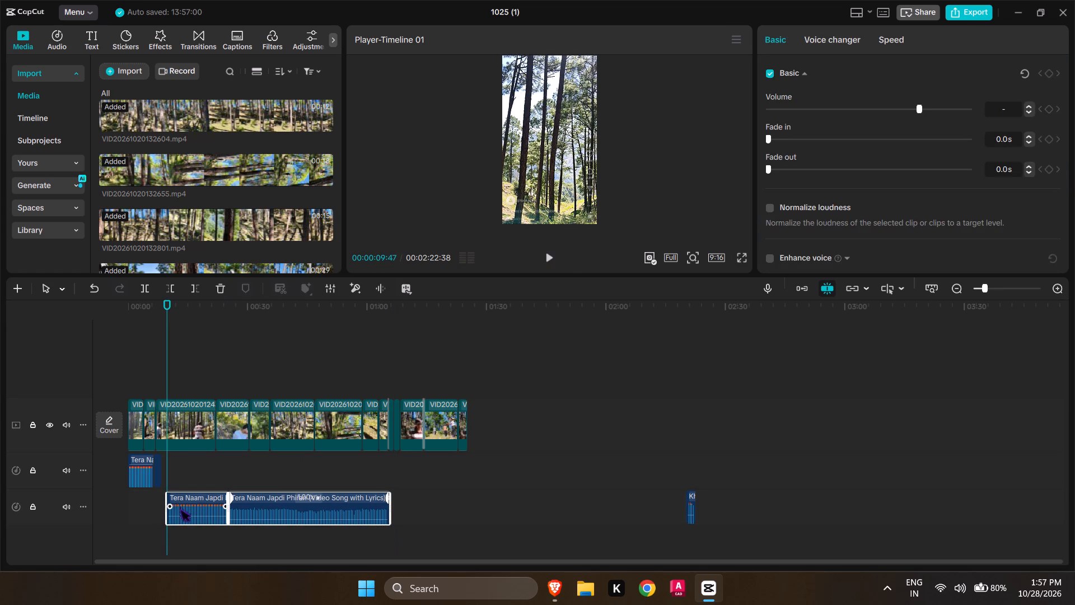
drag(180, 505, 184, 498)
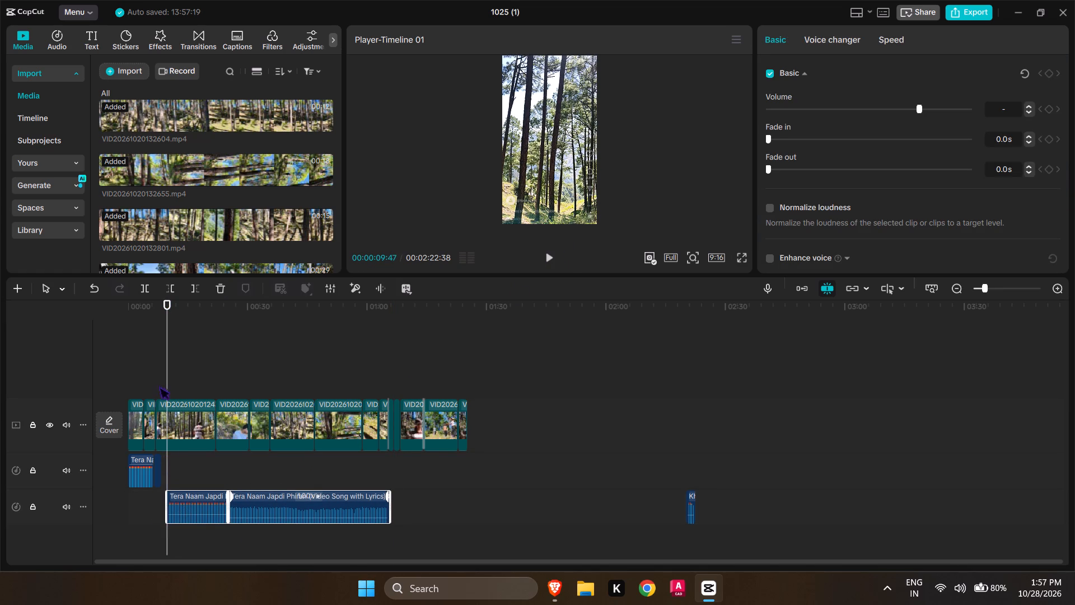
Move the second short and the long music clip together up to the first audio track, starting at the 0:08 mark.
click(164, 384)
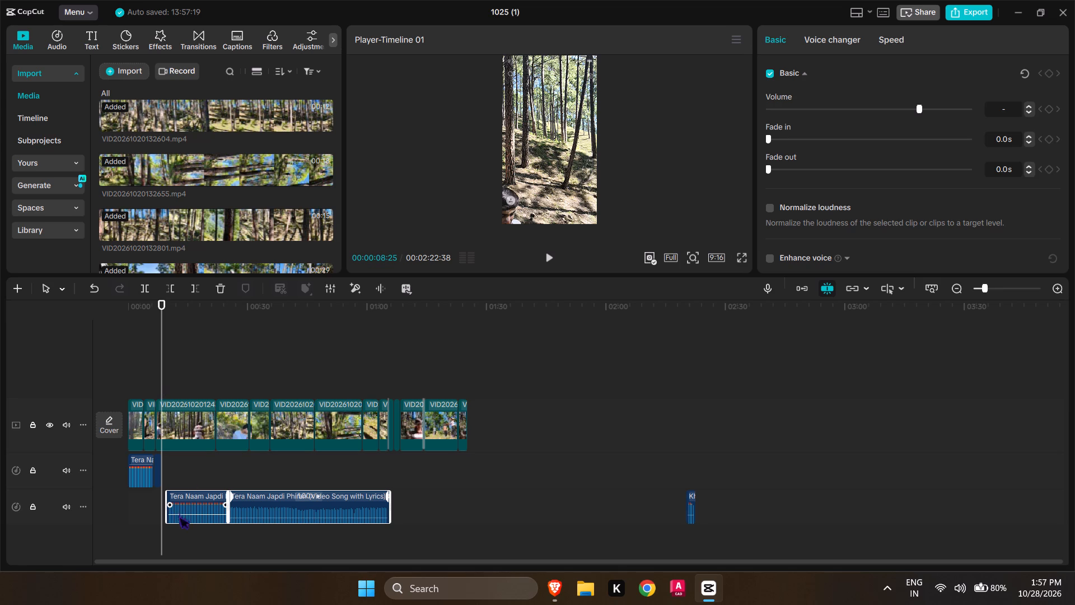
drag(191, 534, 307, 509)
drag(268, 505, 260, 475)
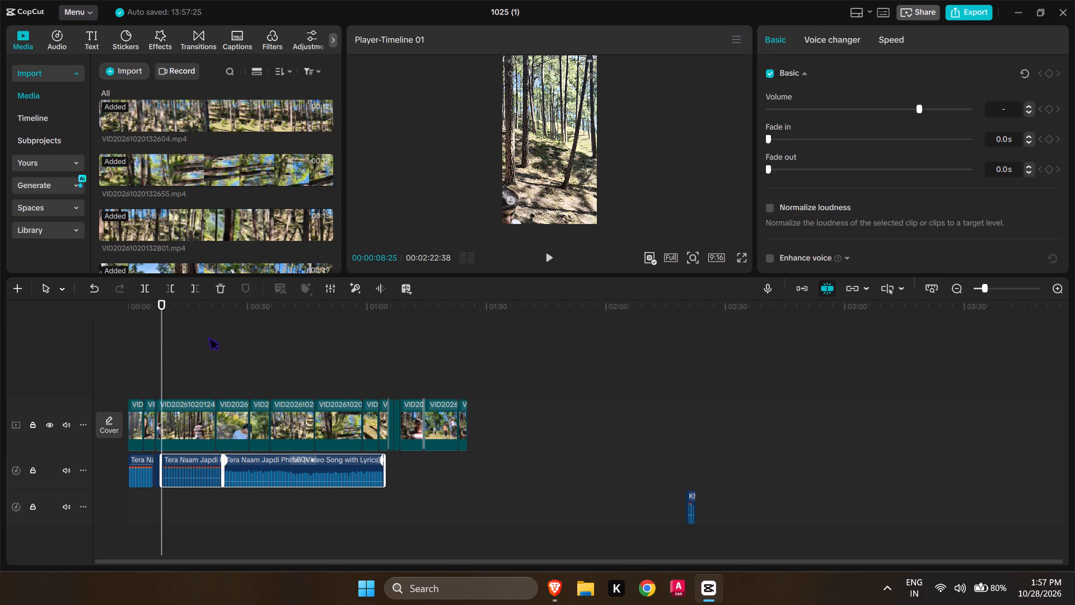
Play back the video from about 0:04, partly in full screen, to check how the rearranged music clips fit.
click(144, 345)
click(554, 258)
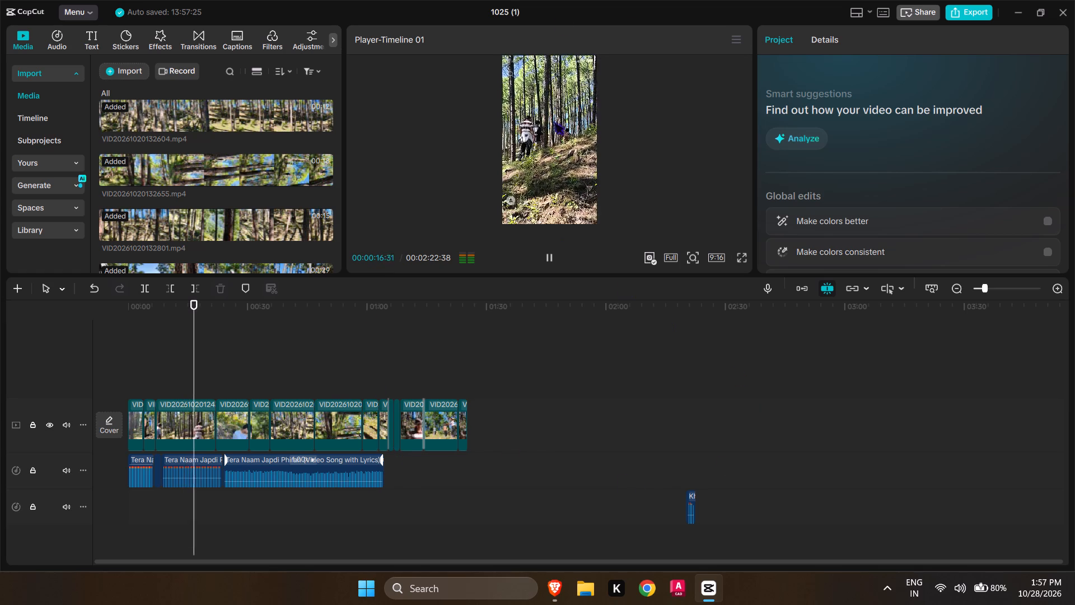
click(743, 266)
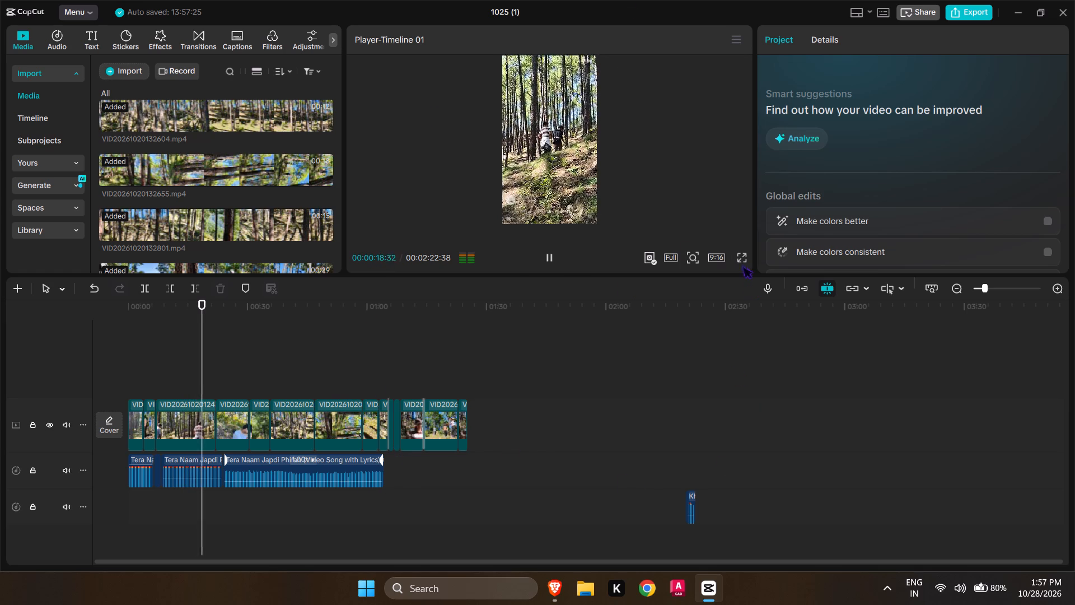
click(742, 262)
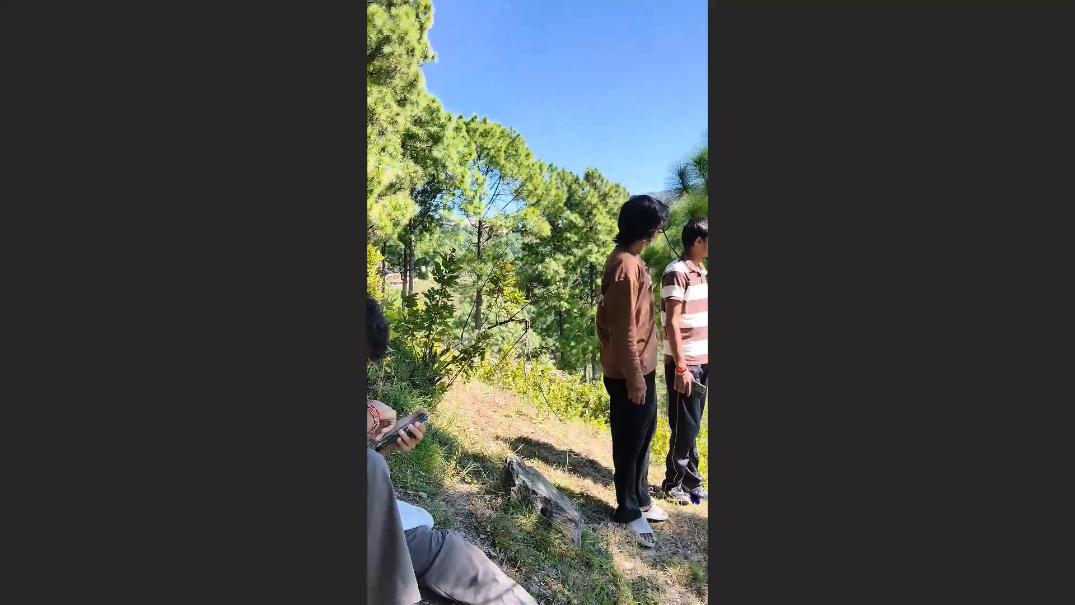
click(702, 496)
click(722, 541)
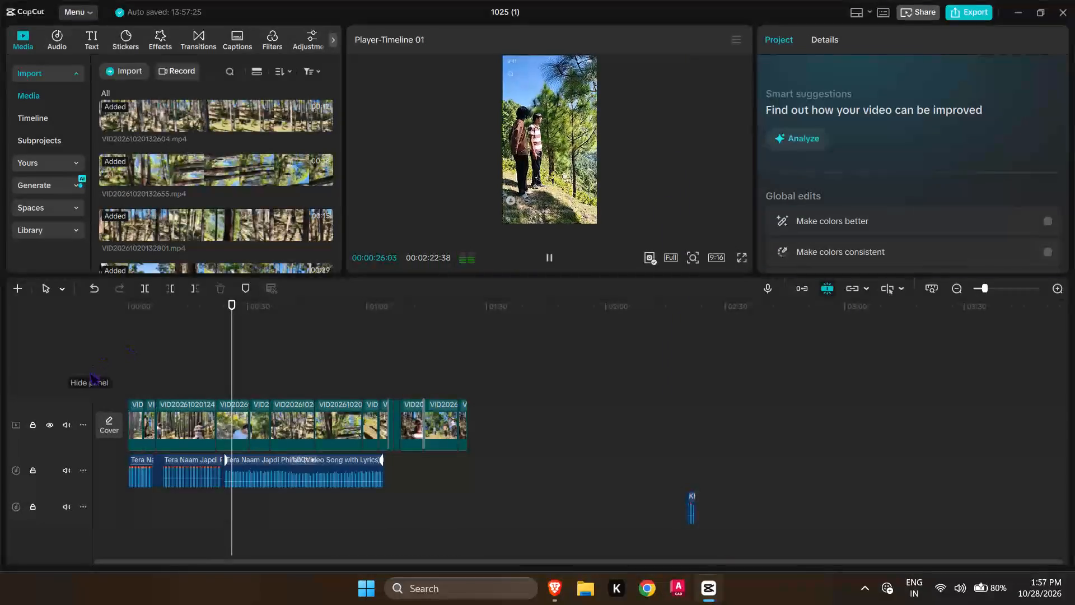
click(545, 250)
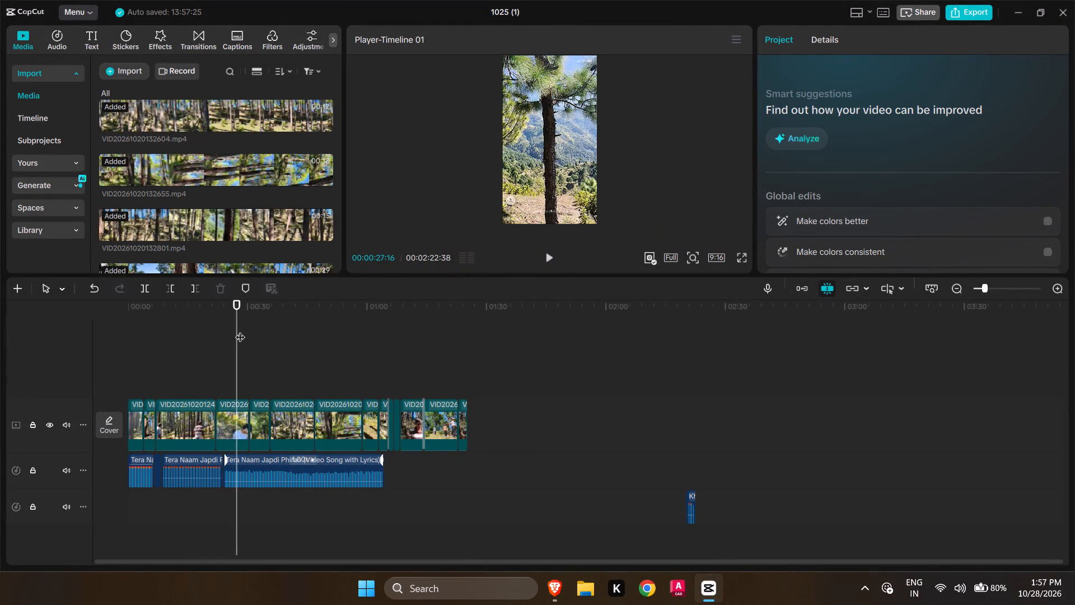
Position the playhead at 00:00:24:11 and move the long music clip on the first audio track to start there.
click(242, 327)
drag(242, 327, 228, 327)
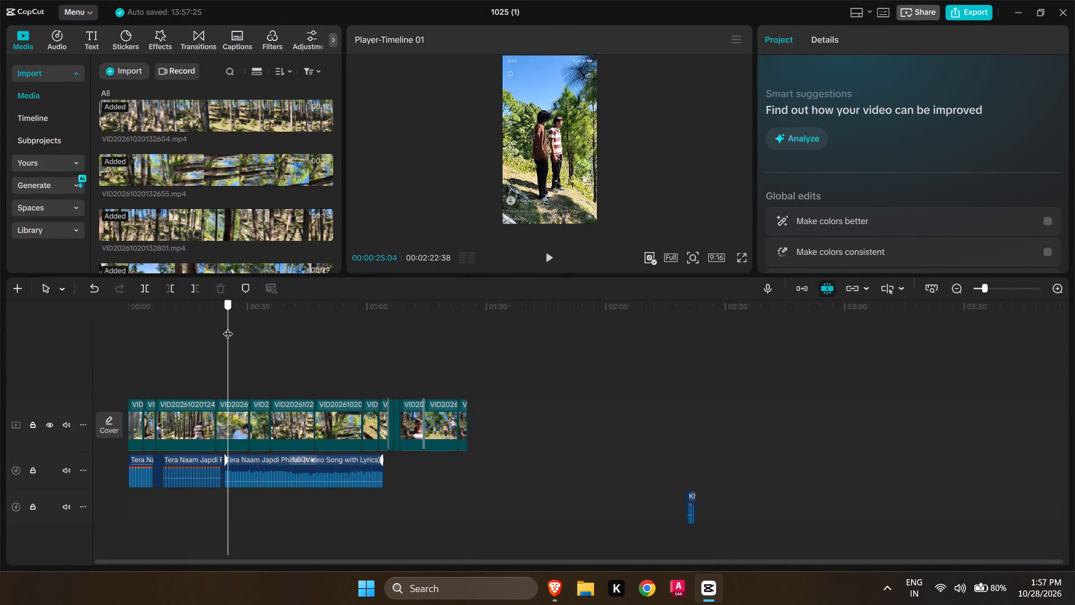
drag(228, 327, 226, 327)
drag(269, 512, 282, 474)
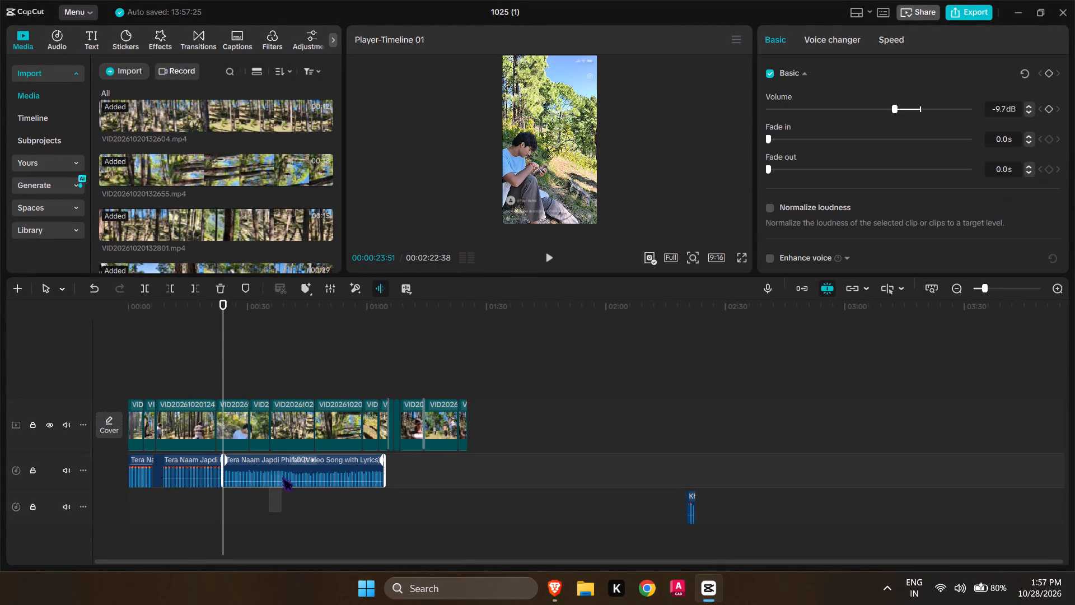
drag(282, 474, 284, 474)
click(268, 465)
key(Right)
key(Right)
key(Right)
key(Right)
key(Right)
key(Right)
key(Right)
key(Right)
key(Right)
key(Right)
key(Right)
key(Right)
key(Right)
key(Right)
key(Right)
key(Right)
key(Right)
key(Right)
key(Right)
key(Right)
key(Right)
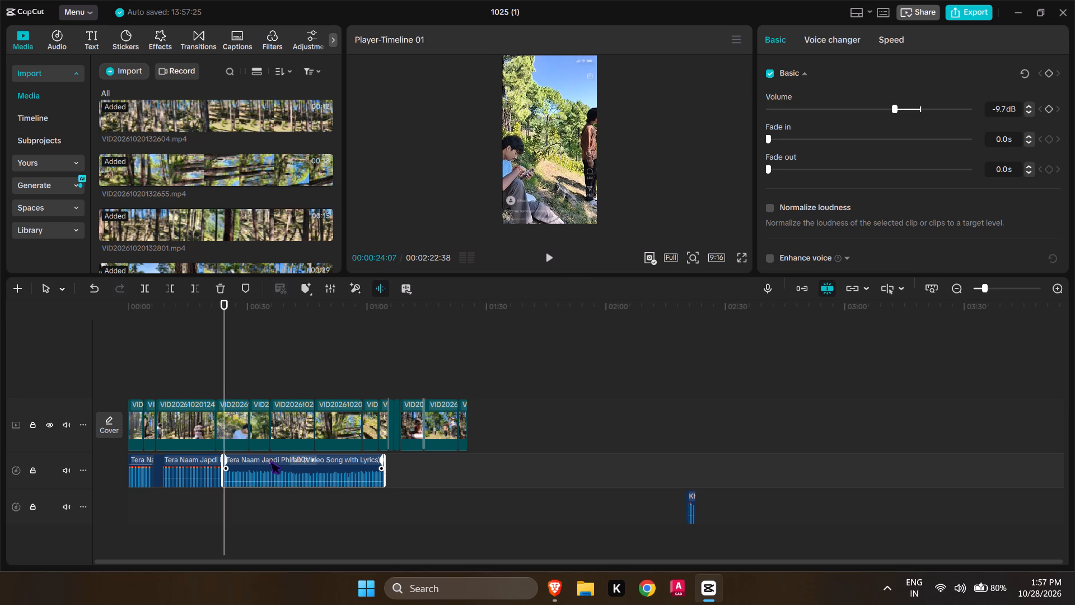
key(Left)
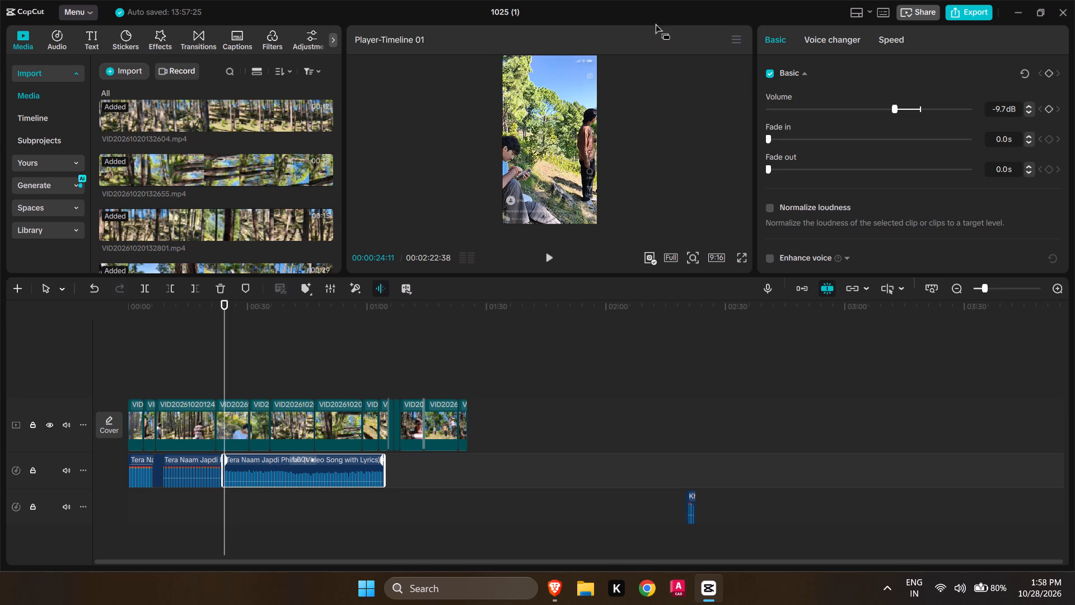
drag(268, 467, 277, 471)
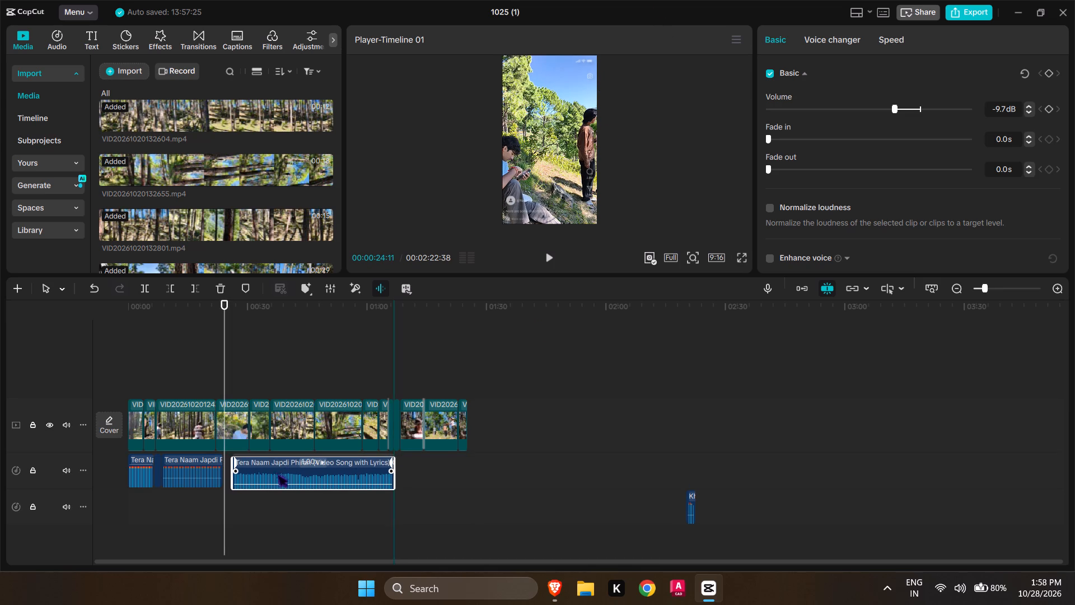
drag(277, 471, 275, 472)
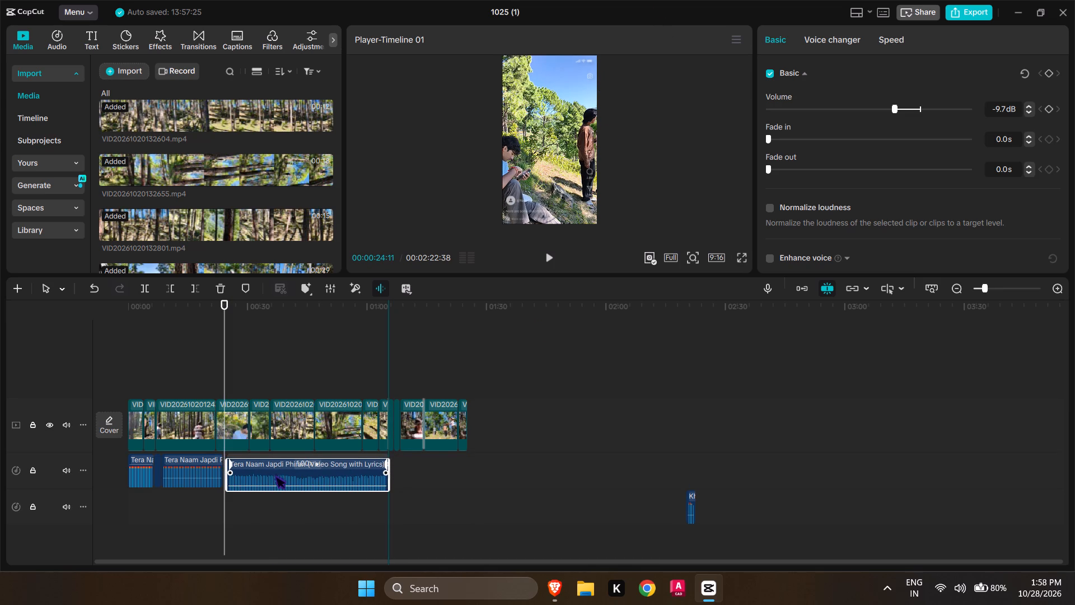
drag(275, 472, 272, 473)
Play back the video from about 0:22 and look through the imported audio files in the media library.
click(216, 373)
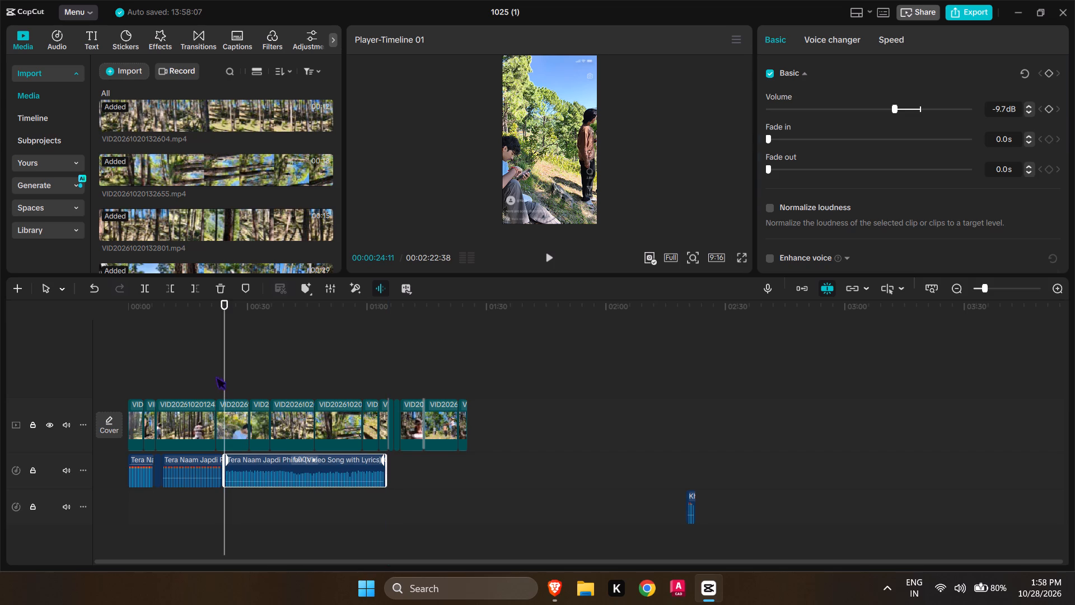
click(550, 260)
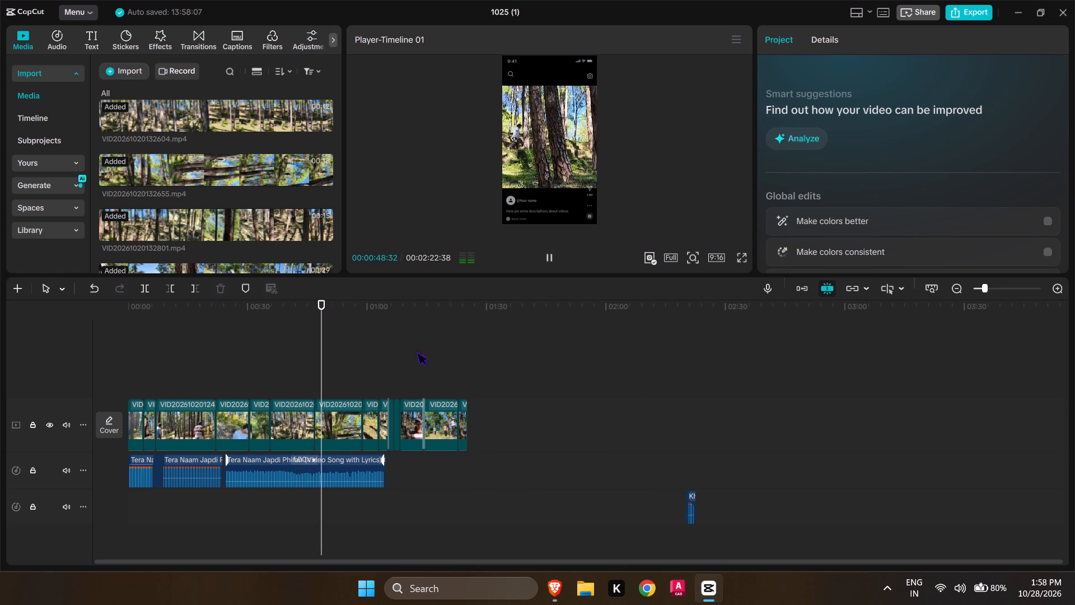
scroll(198, 102, down, 5)
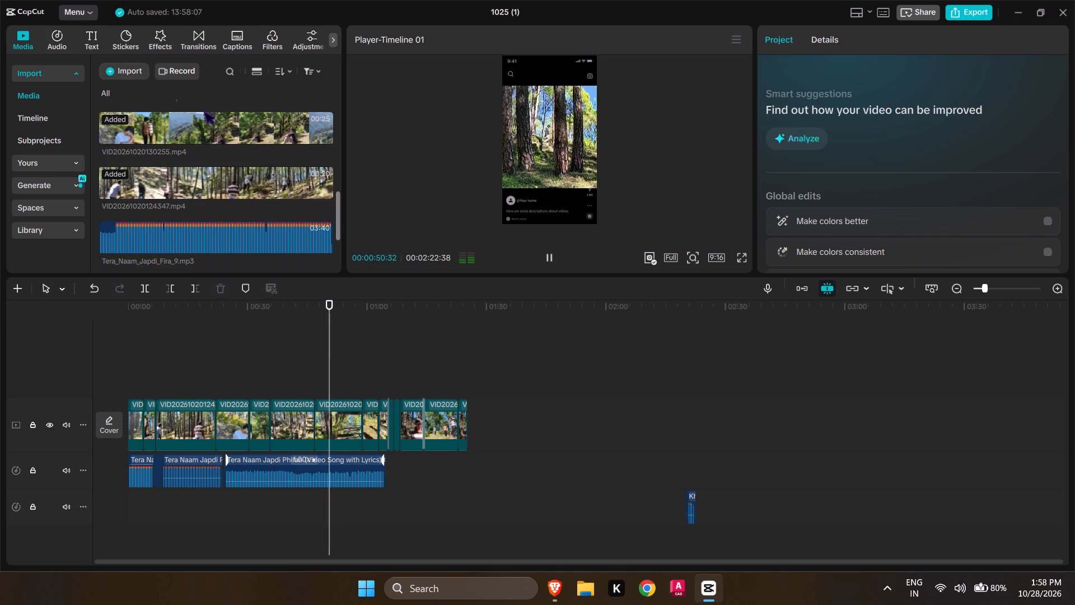
scroll(204, 108, down, 7)
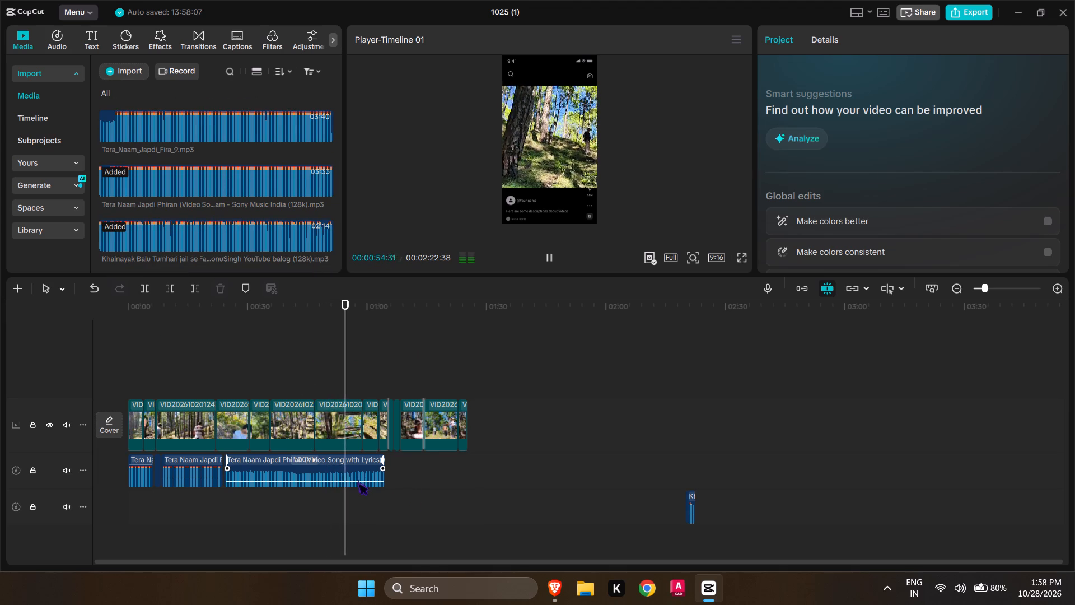
Set the volume of the long music clip on the first audio track to 0.0 dB during playback.
drag(357, 482, 357, 479)
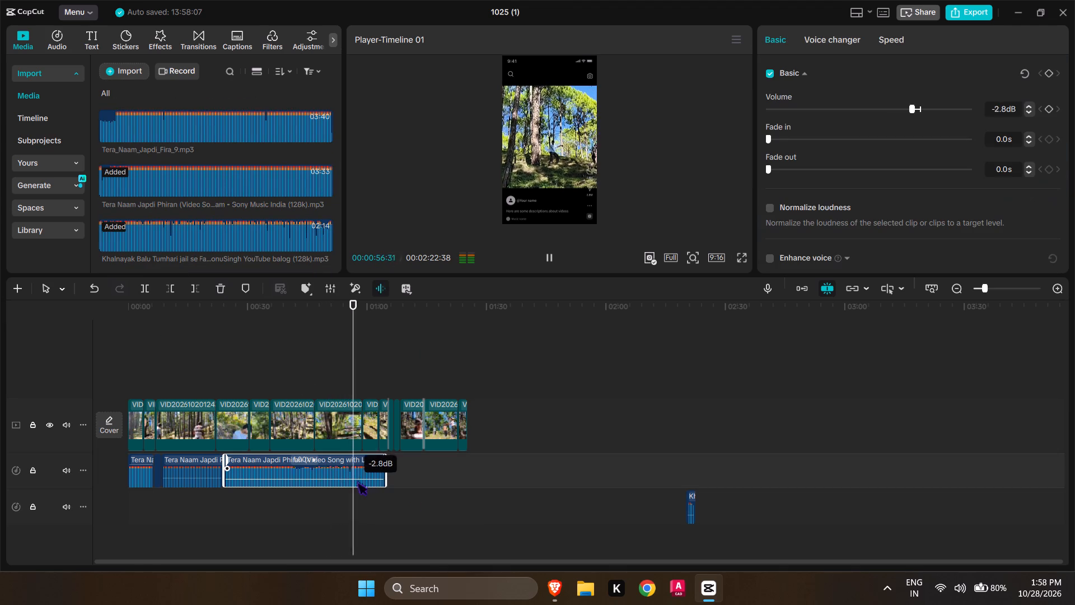
drag(357, 479, 355, 480)
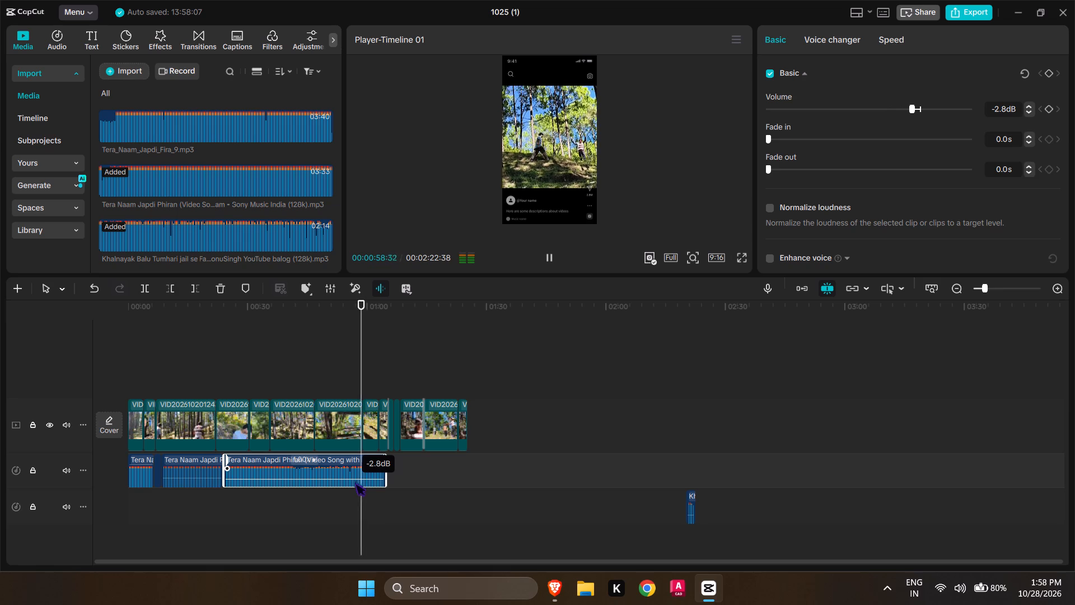
drag(355, 480, 378, 479)
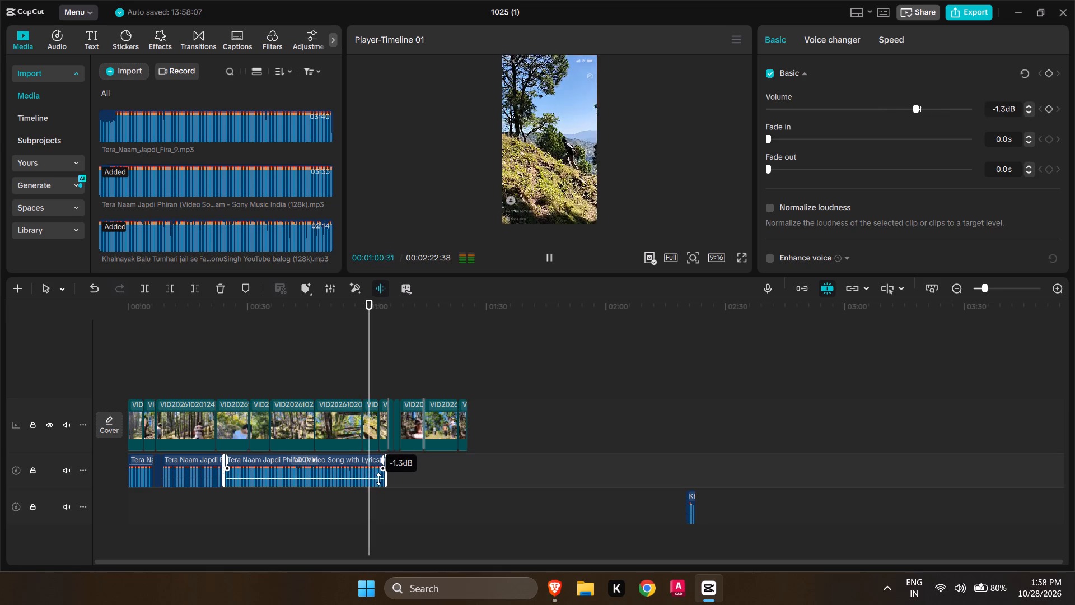
drag(378, 479, 381, 482)
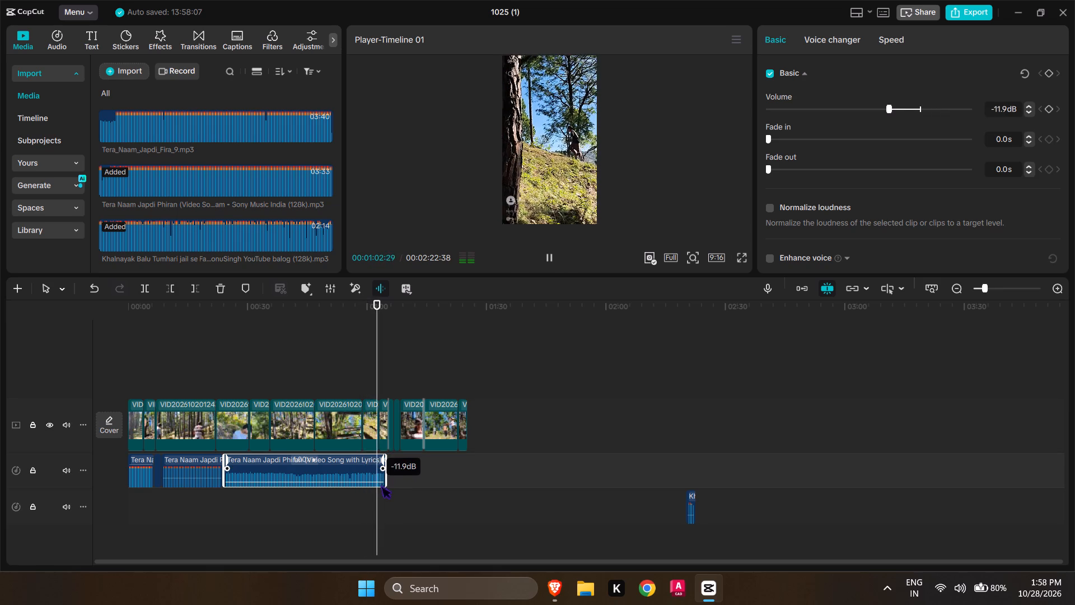
drag(381, 482, 380, 481)
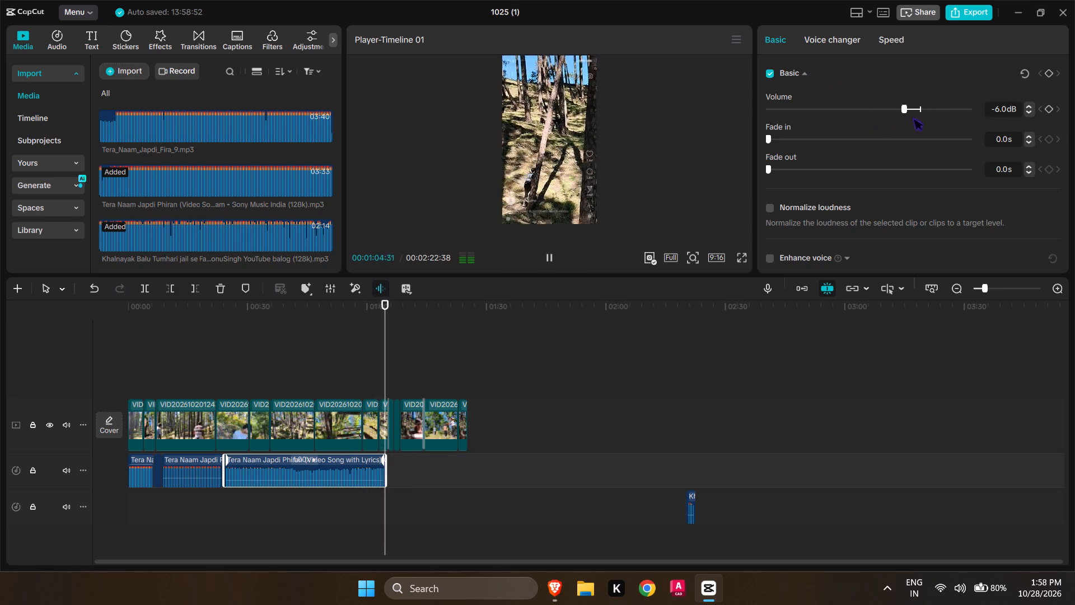
drag(906, 109, 910, 109)
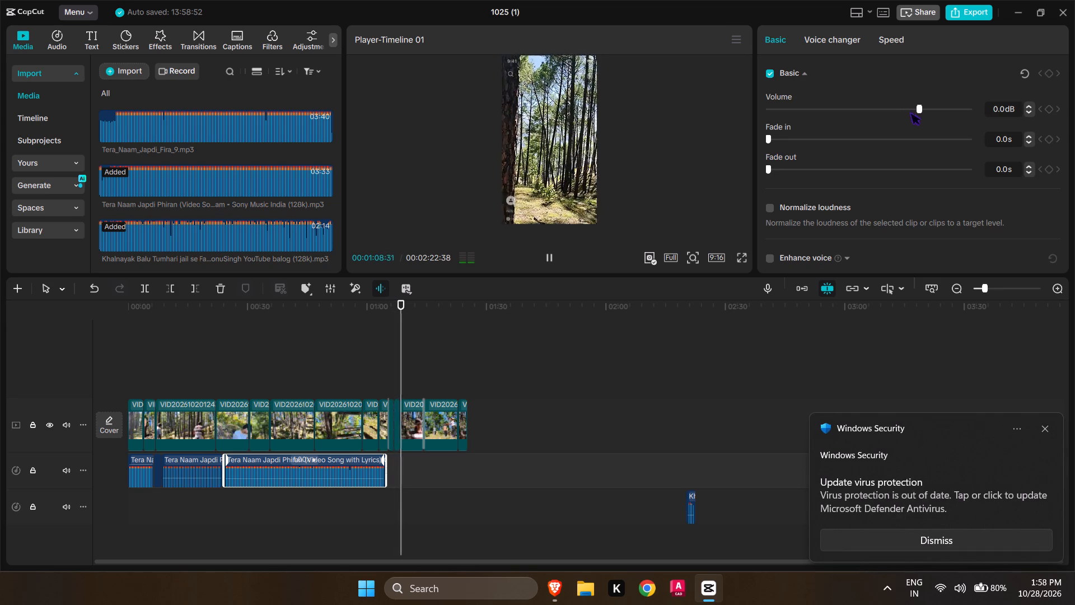
Play back the video from about 0:51, and scrub to the beginning to review the start with the adjusted music.
drag(910, 109, 915, 106)
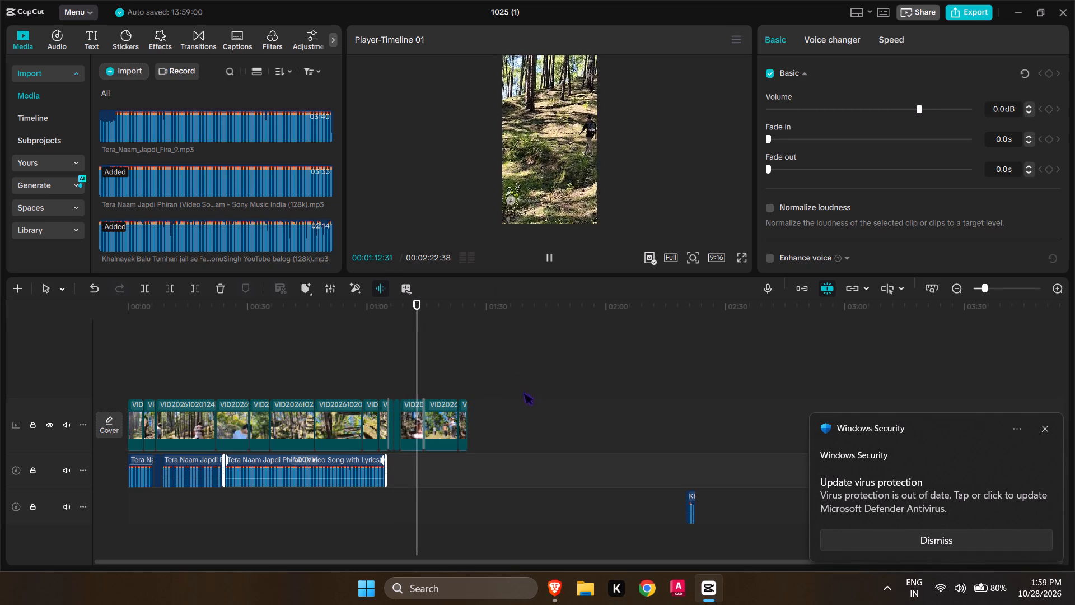
click(512, 430)
click(334, 365)
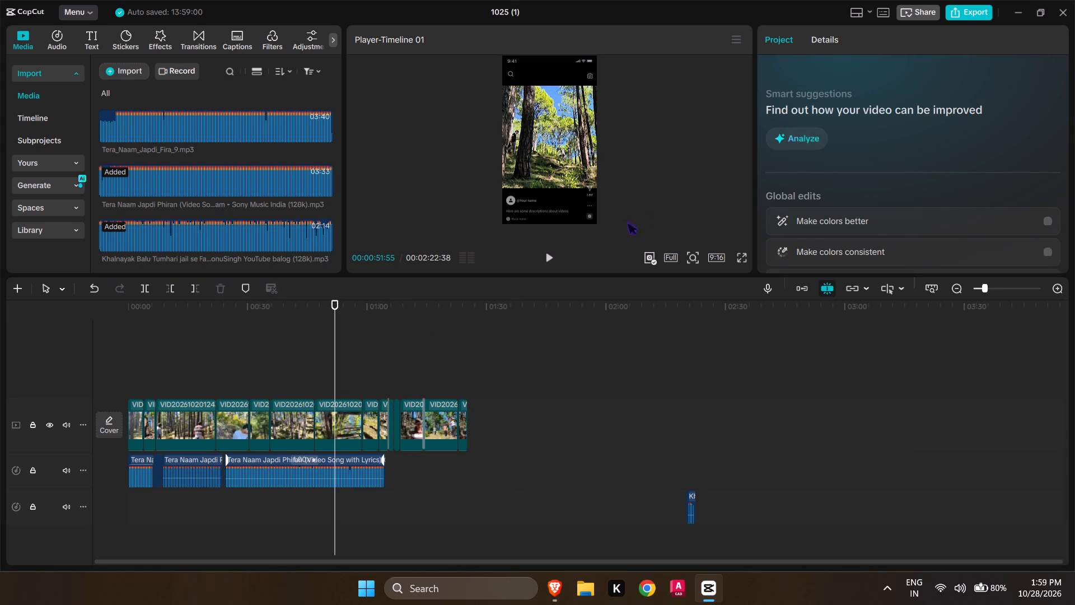
click(550, 256)
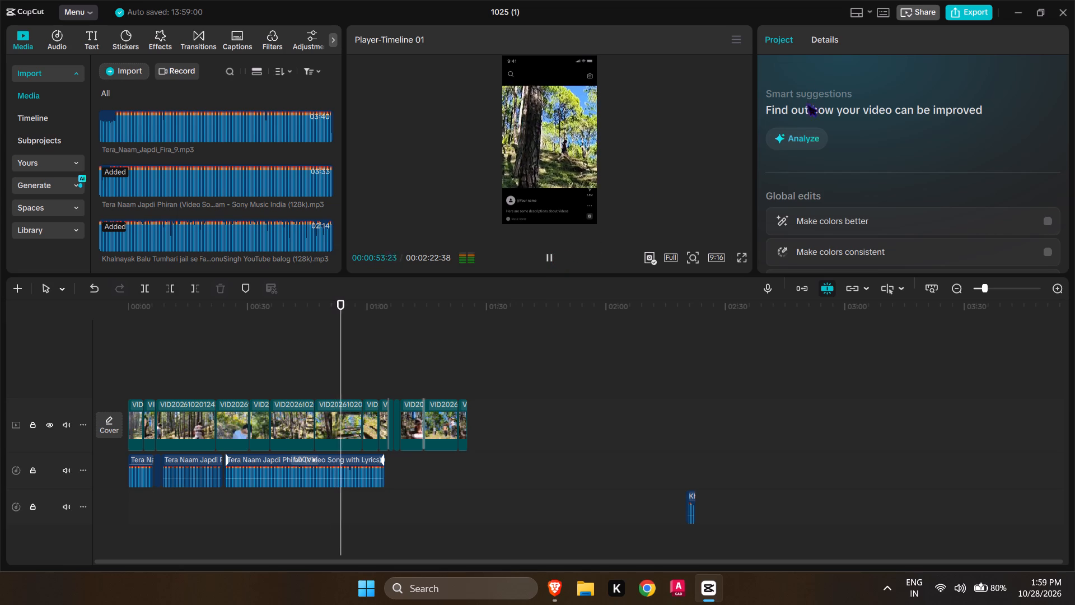
click(820, 39)
click(789, 46)
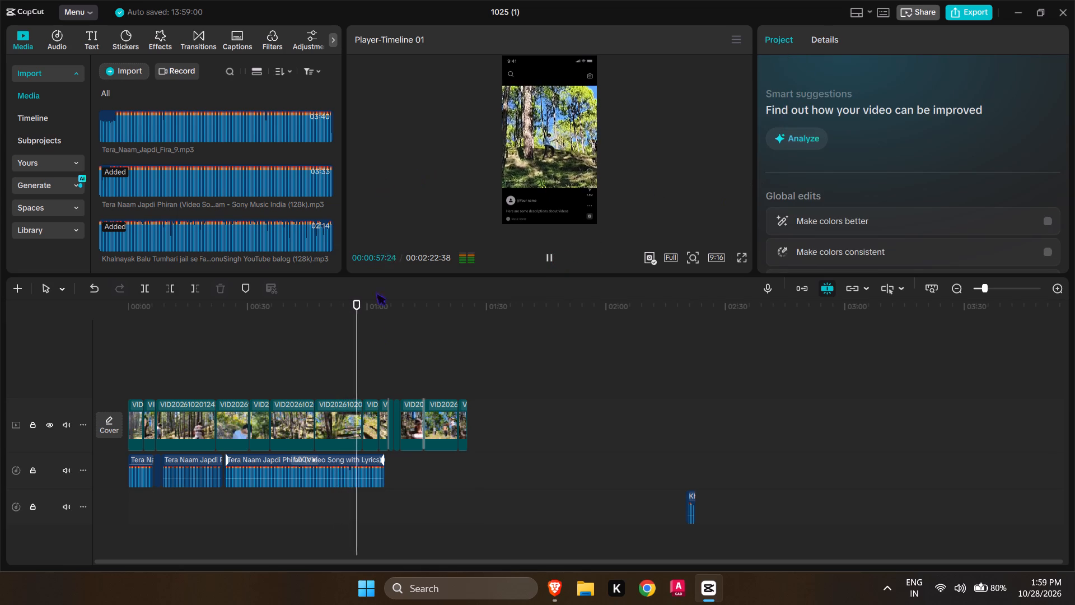
drag(358, 314, 223, 314)
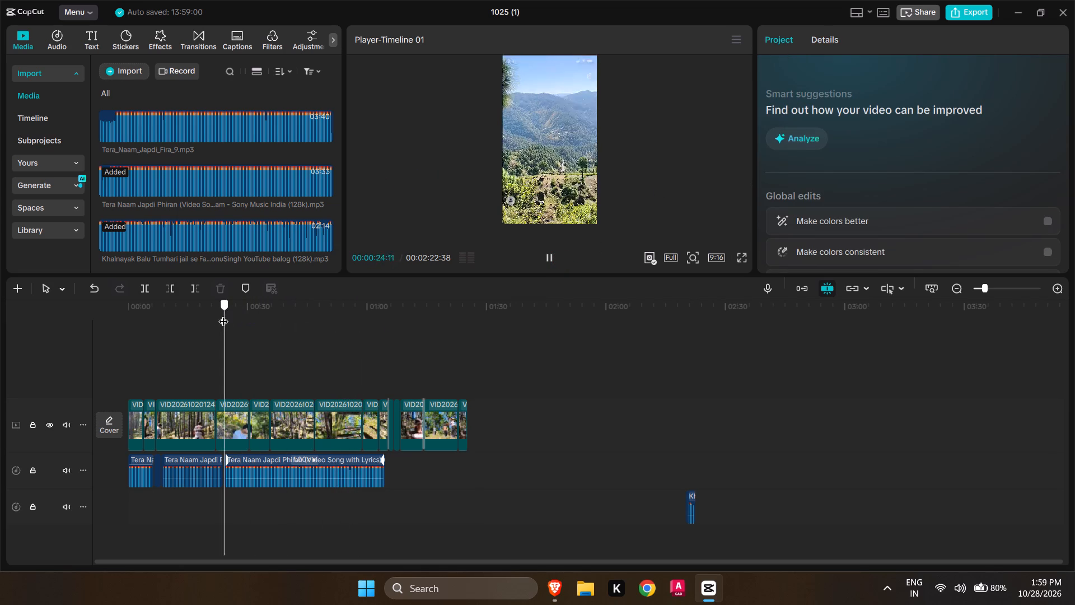
drag(223, 314, 220, 357)
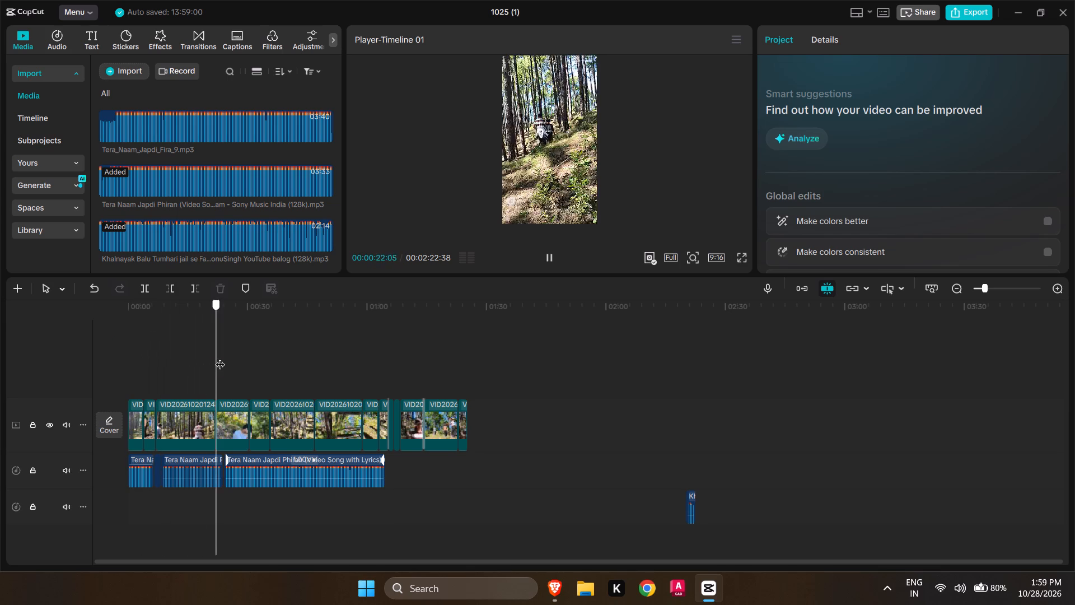
drag(220, 357, 64, 336)
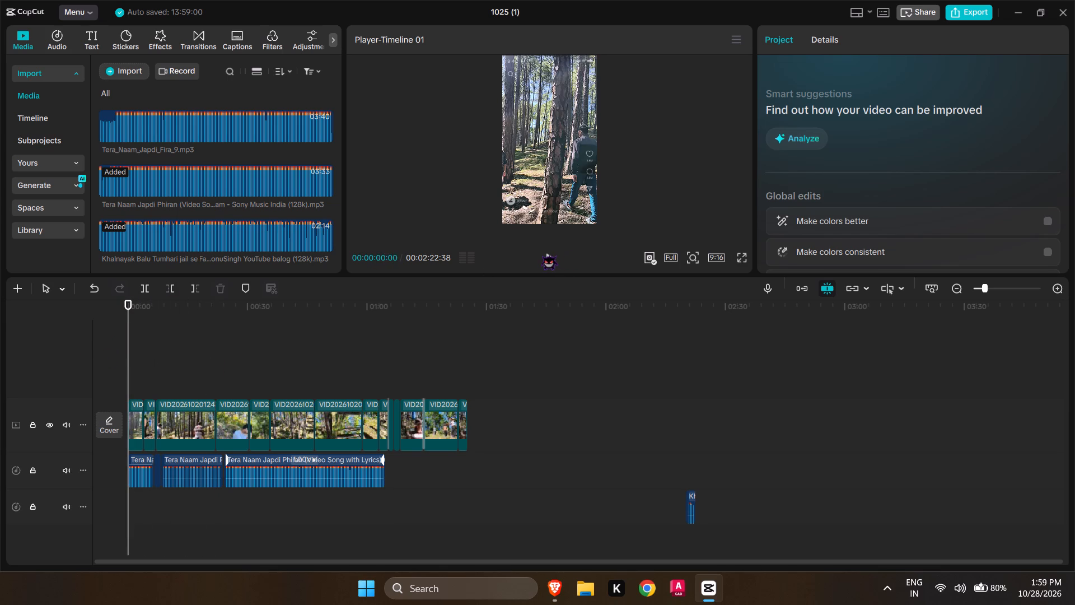
click(541, 255)
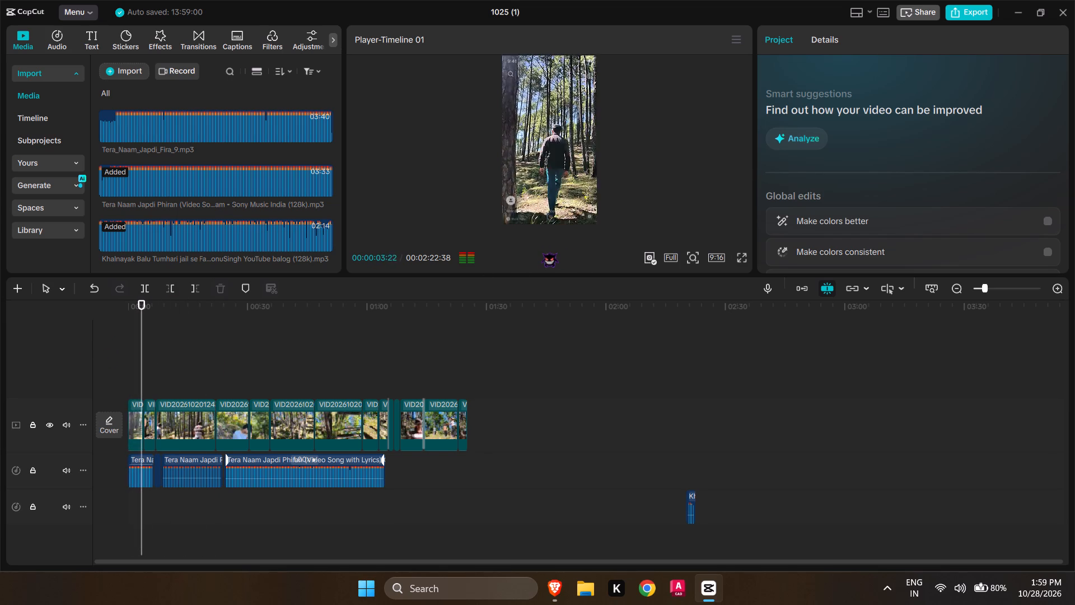
Select all clips on the main video track and move them to start with the second music clip, at about 0:08.
drag(533, 431, 191, 415)
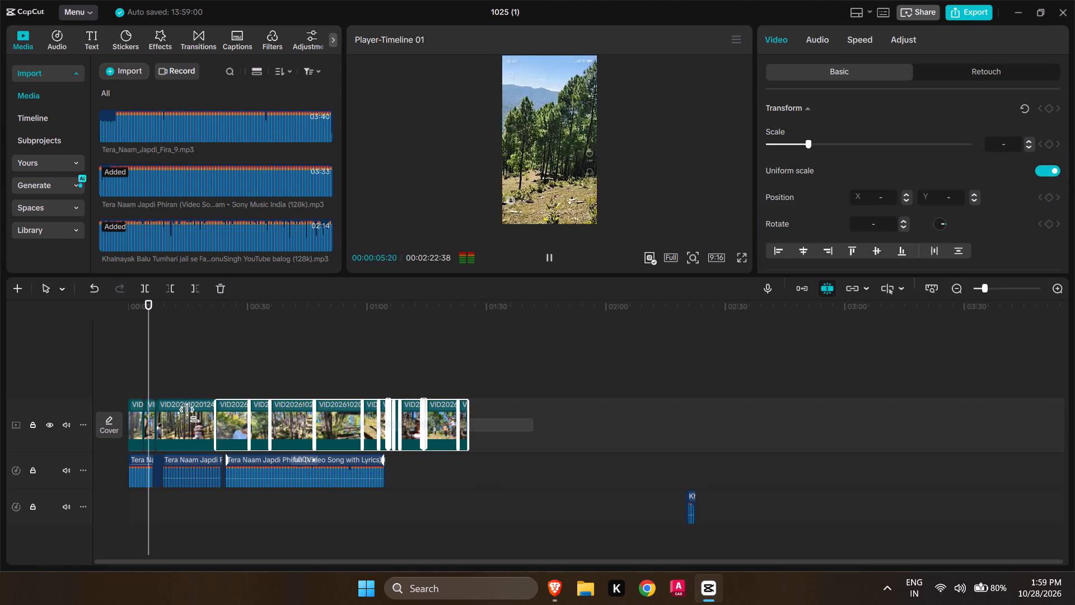
drag(191, 415, 107, 415)
drag(183, 415, 215, 420)
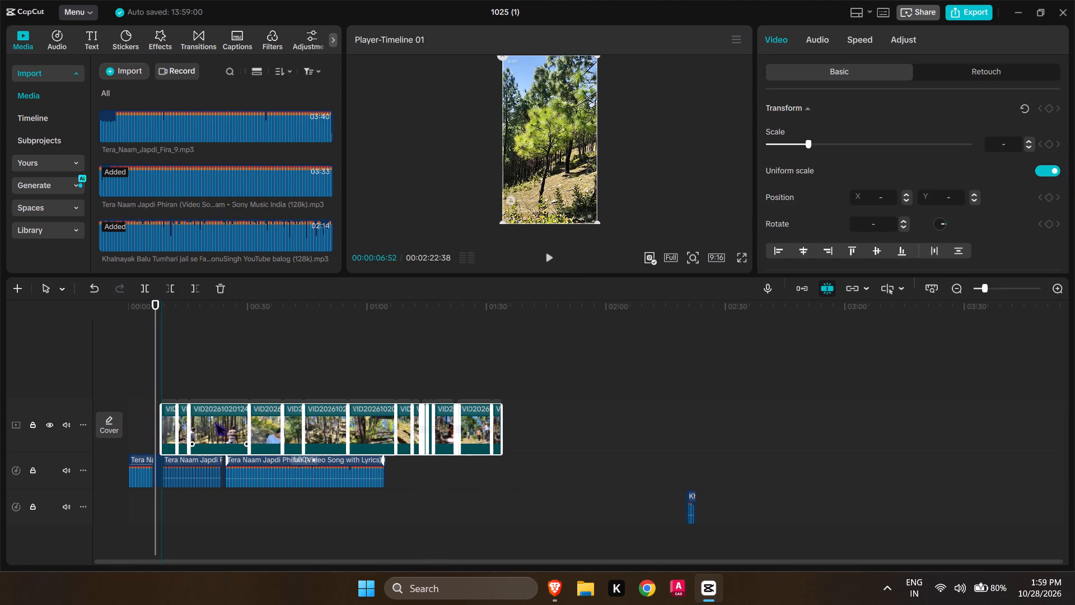
drag(215, 420, 220, 419)
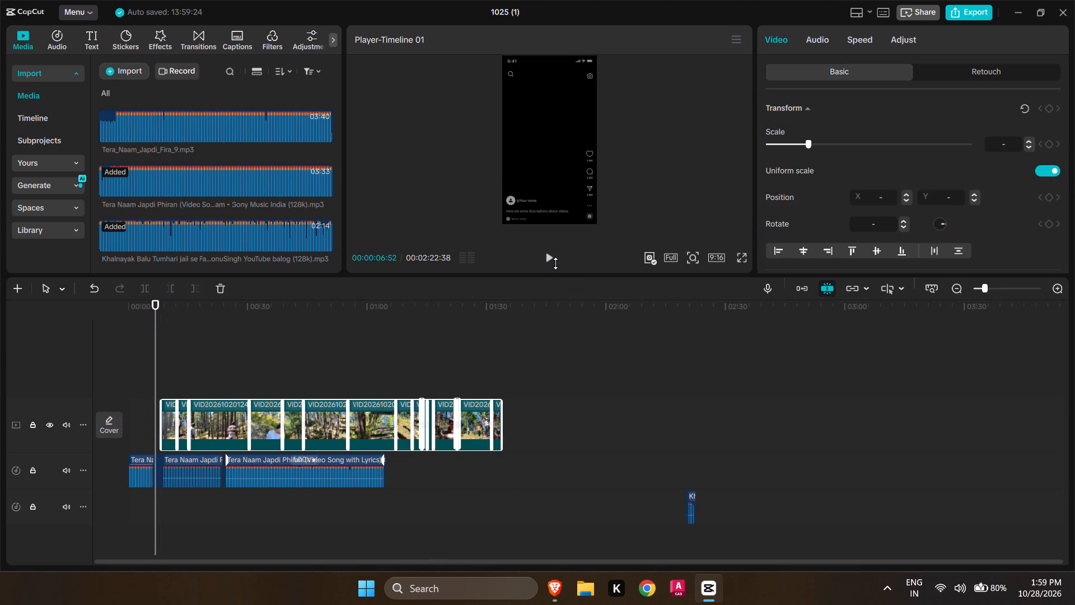
Play back the video from 00:00:00:00 to about 0:13 to check the opening with the shifted video clips.
click(555, 263)
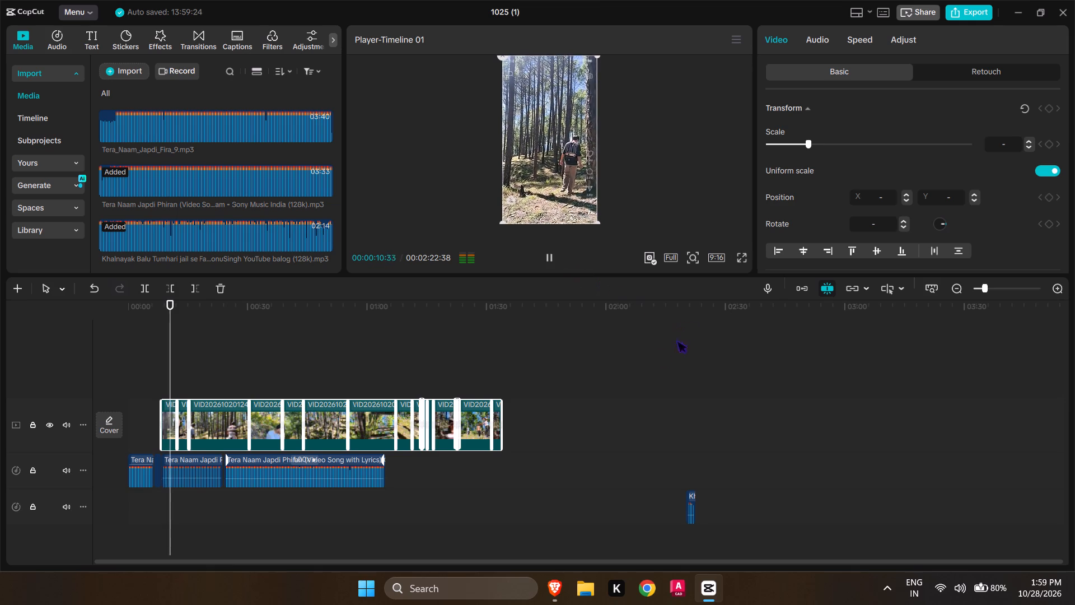
click(588, 357)
click(487, 322)
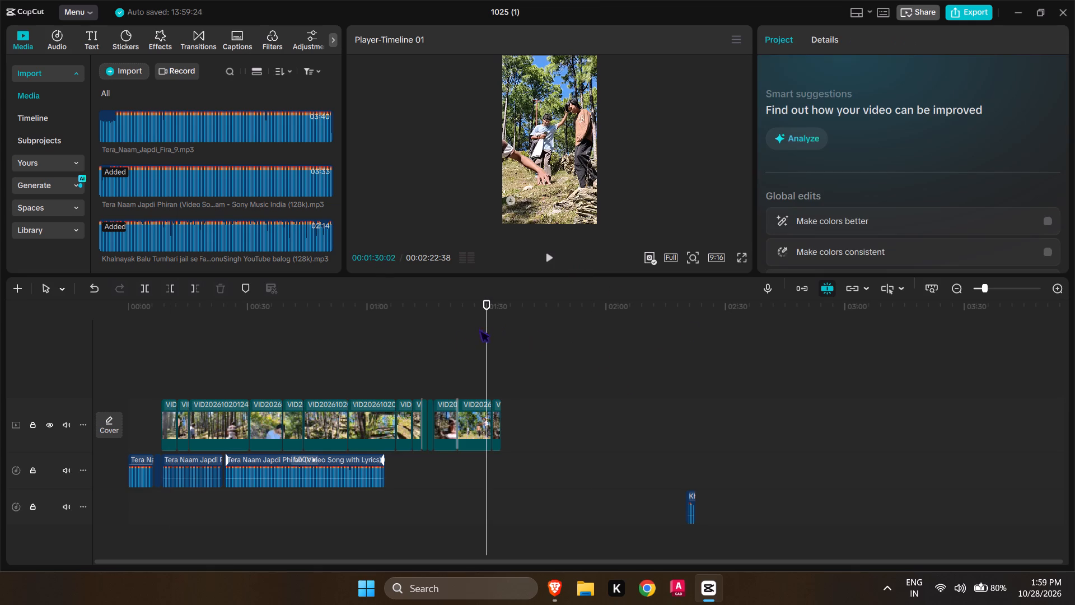
click(127, 420)
drag(485, 315, 90, 329)
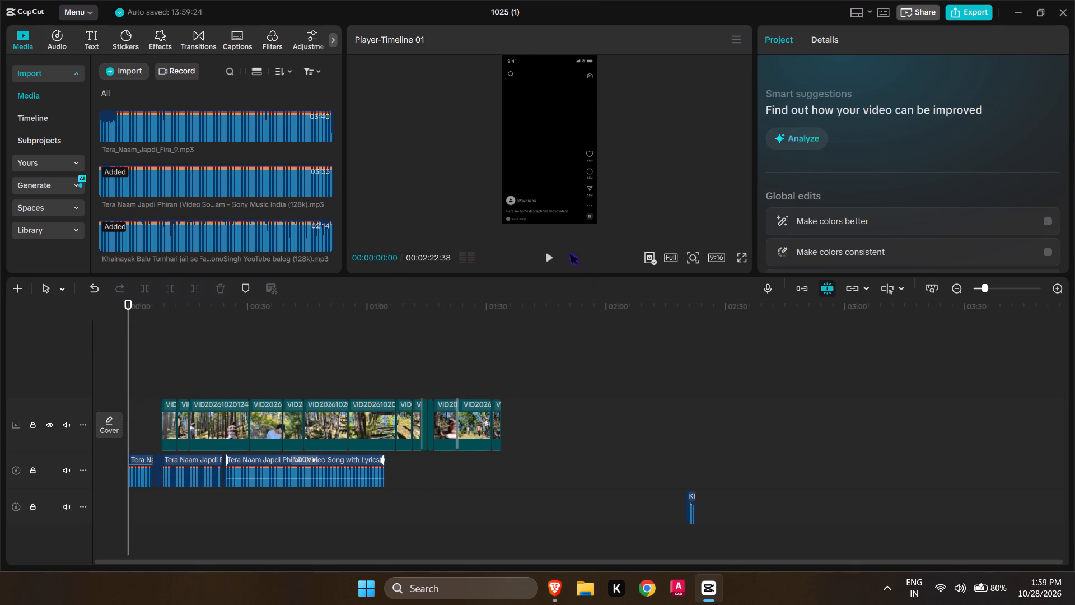
click(541, 250)
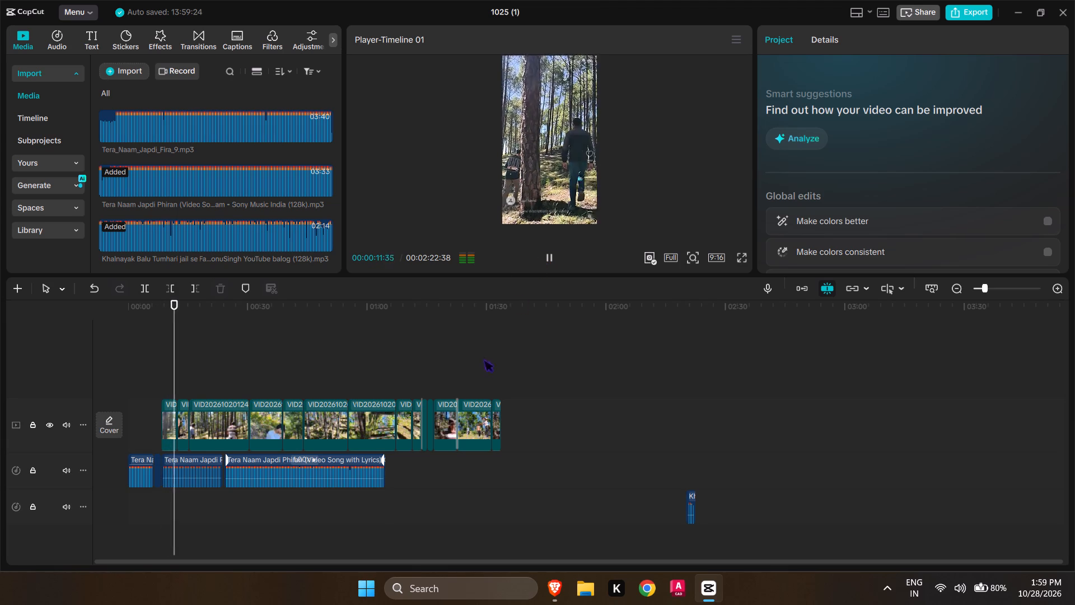
click(528, 249)
click(550, 255)
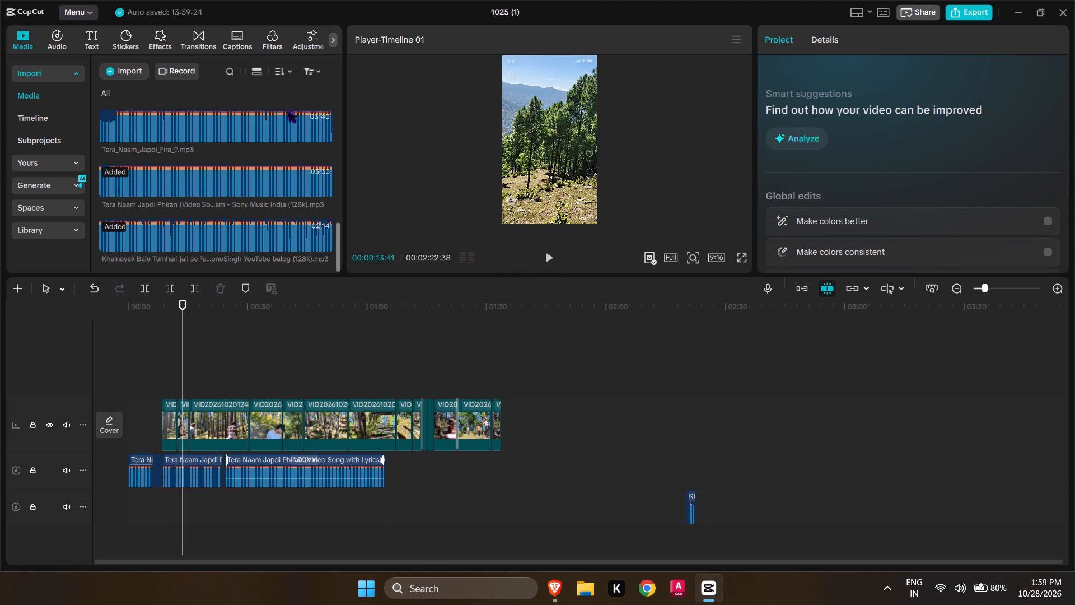
Browse the Halloween music in the audio library and audition its tracks, from Halloween Background to It's a perfect song for Halloween.
click(131, 31)
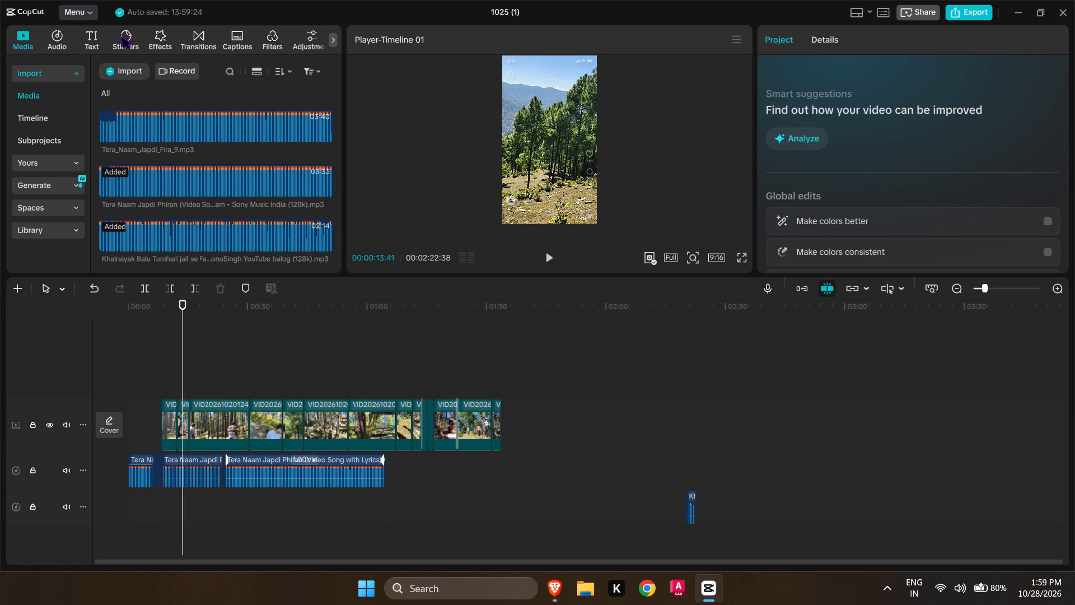
click(120, 32)
click(92, 32)
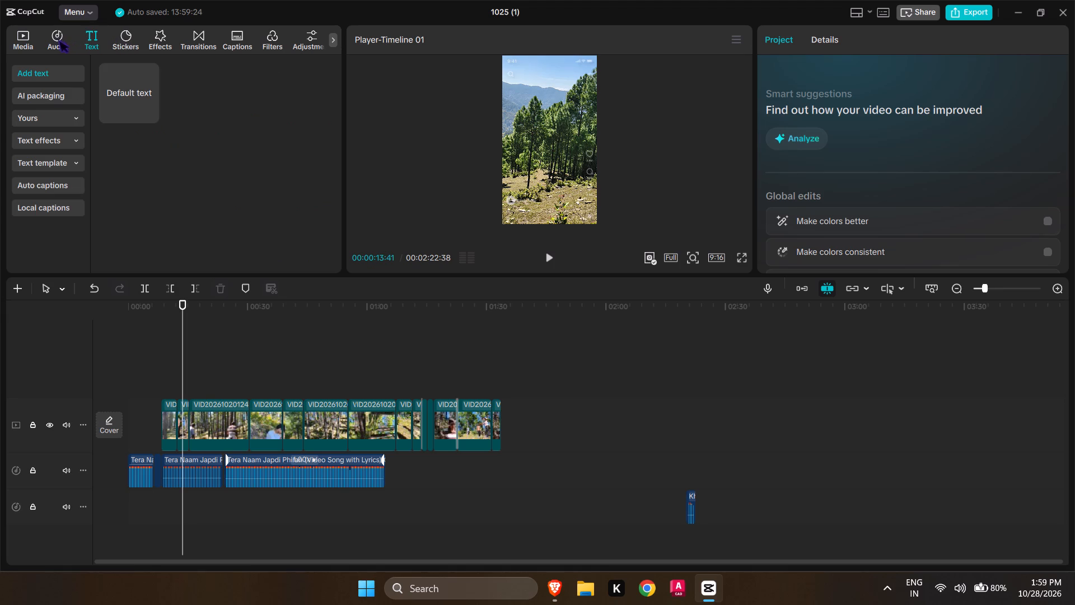
click(54, 36)
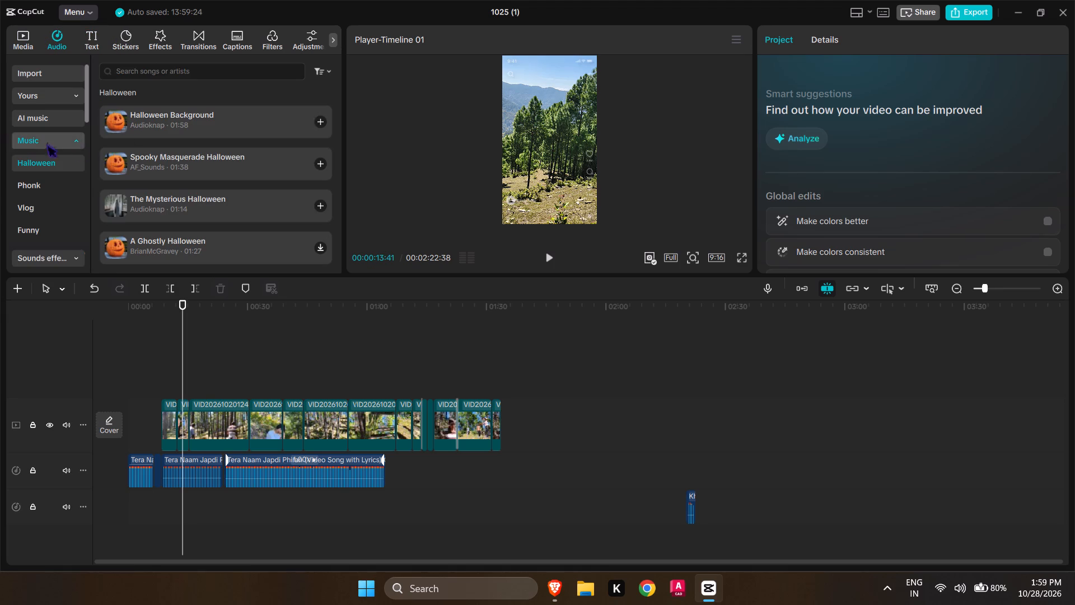
click(148, 124)
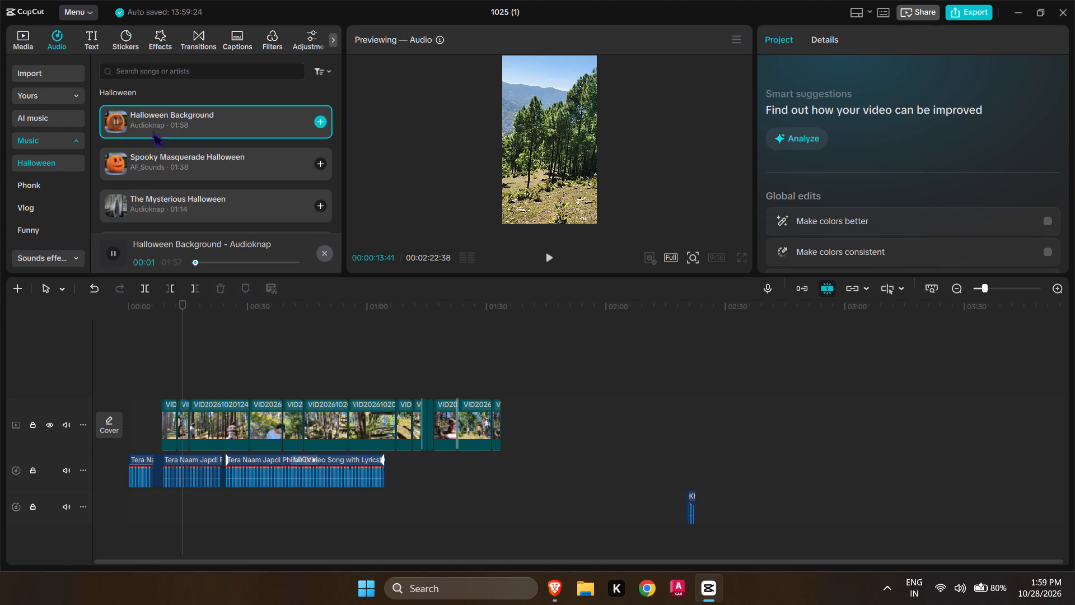
click(167, 156)
scroll(151, 202, down, 1)
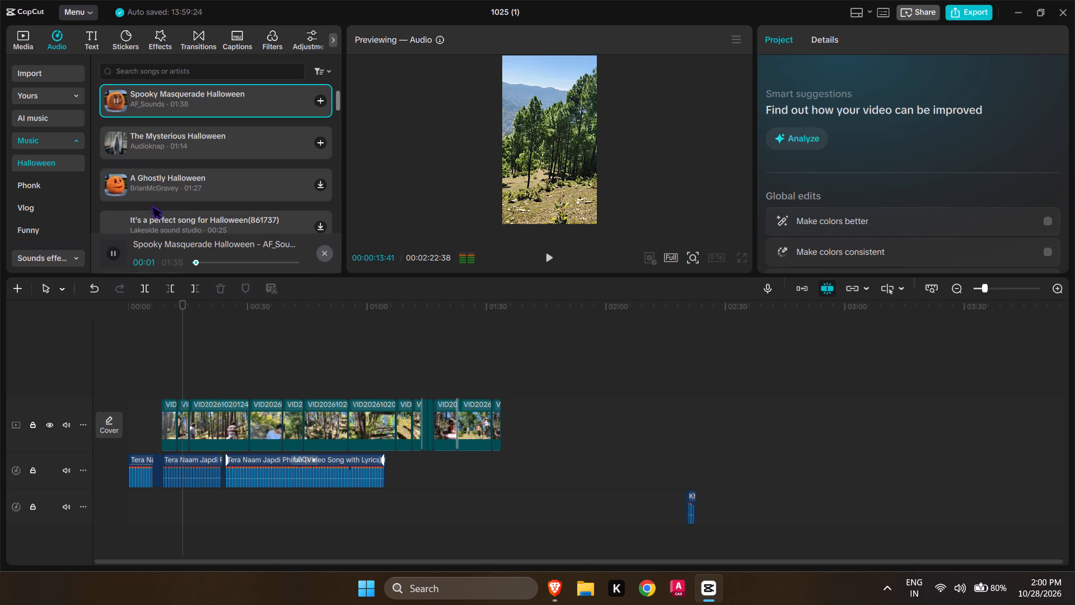
click(156, 145)
scroll(171, 167, down, 1)
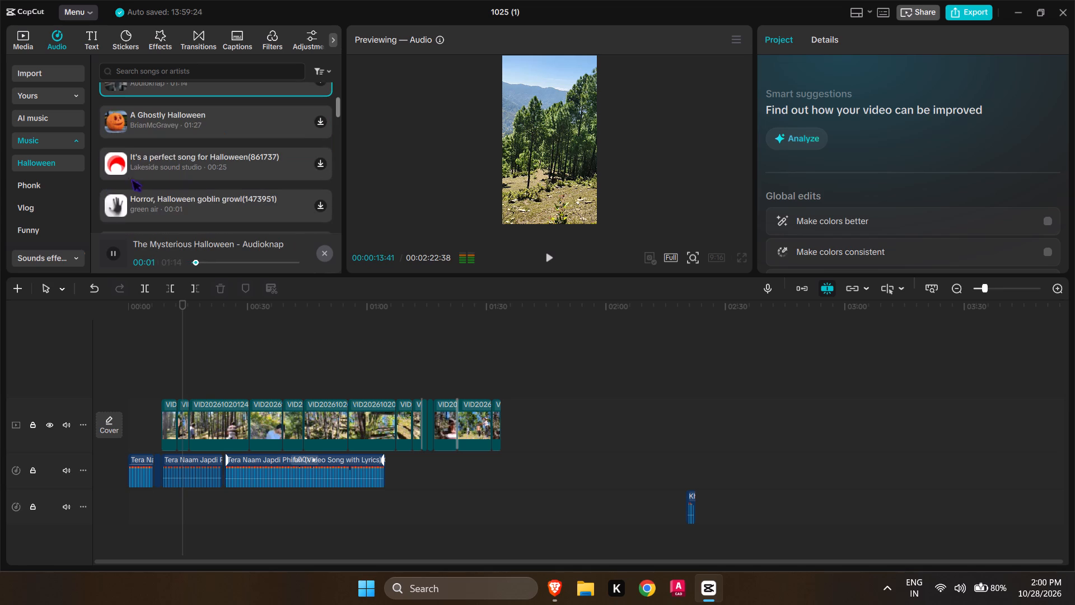
click(176, 127)
click(179, 171)
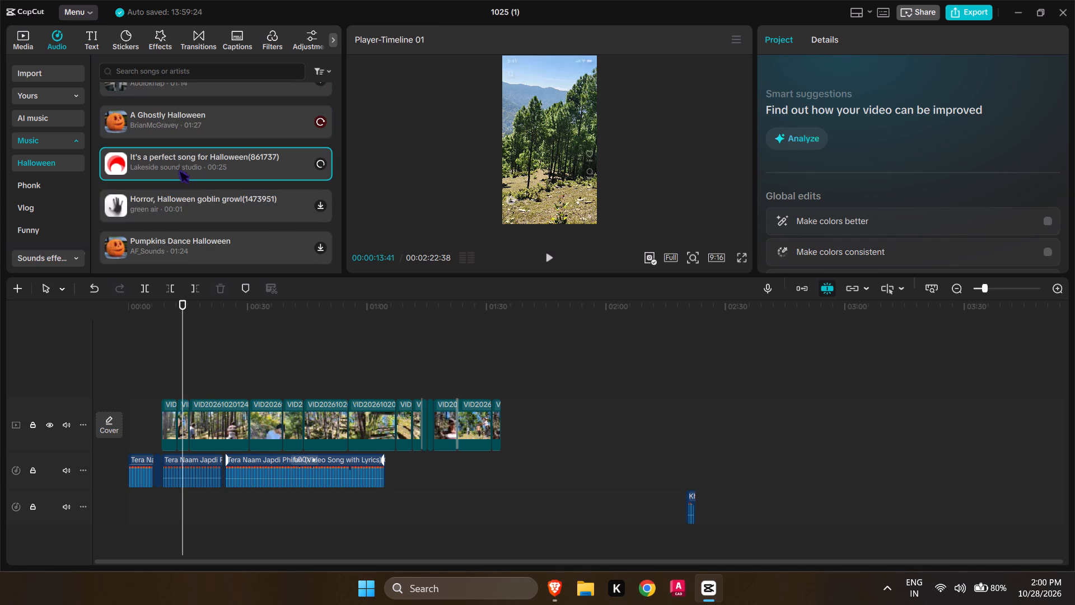
scroll(169, 179, up, 10)
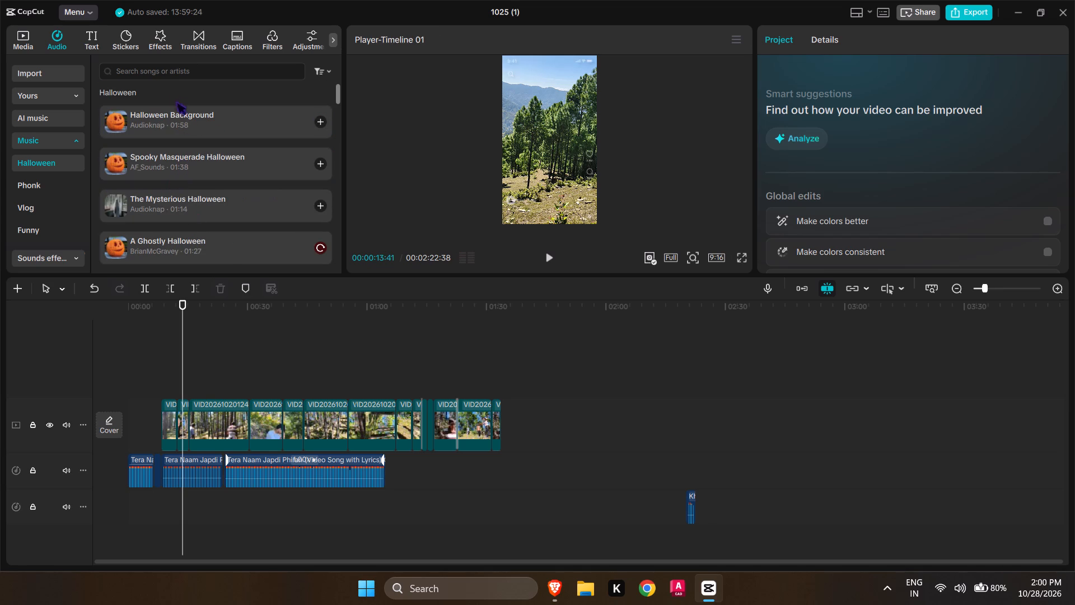
Look through the effects and transitions libraries and the auto captions options for the video.
click(106, 38)
drag(123, 43, 129, 43)
click(162, 43)
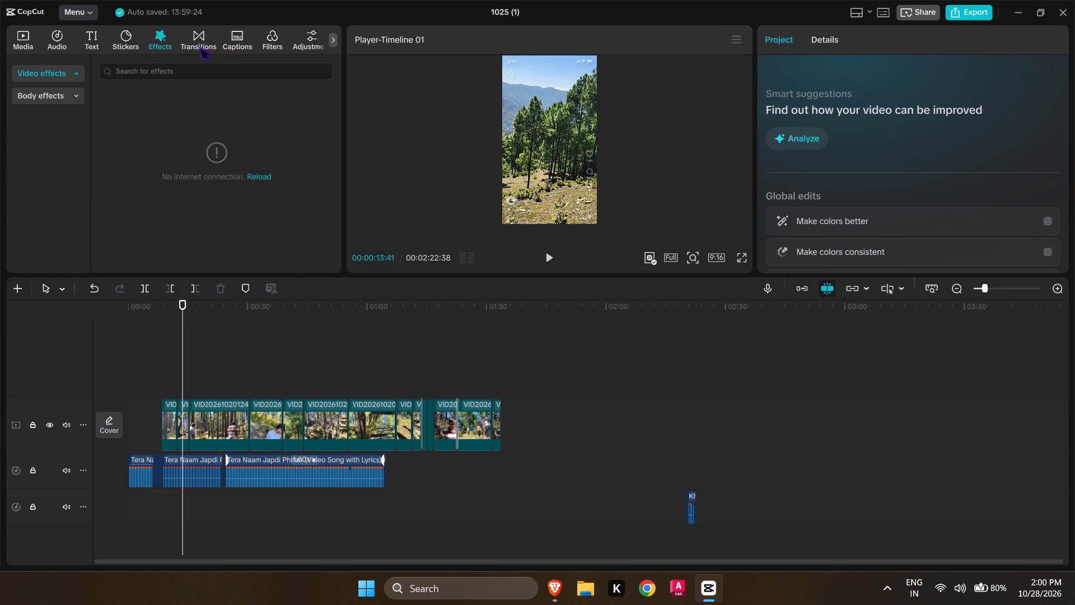
click(199, 44)
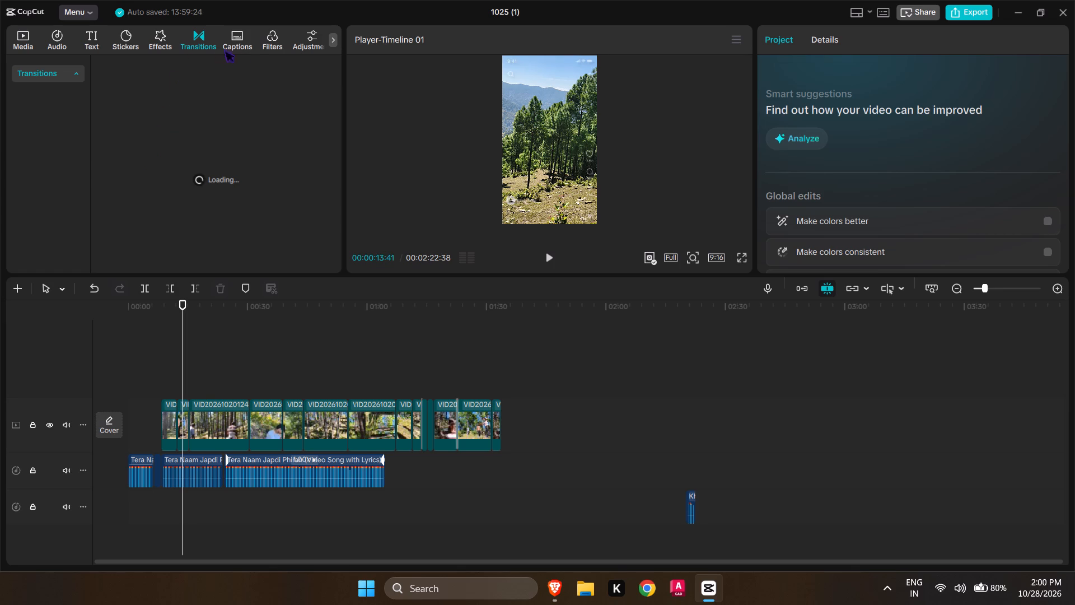
click(244, 45)
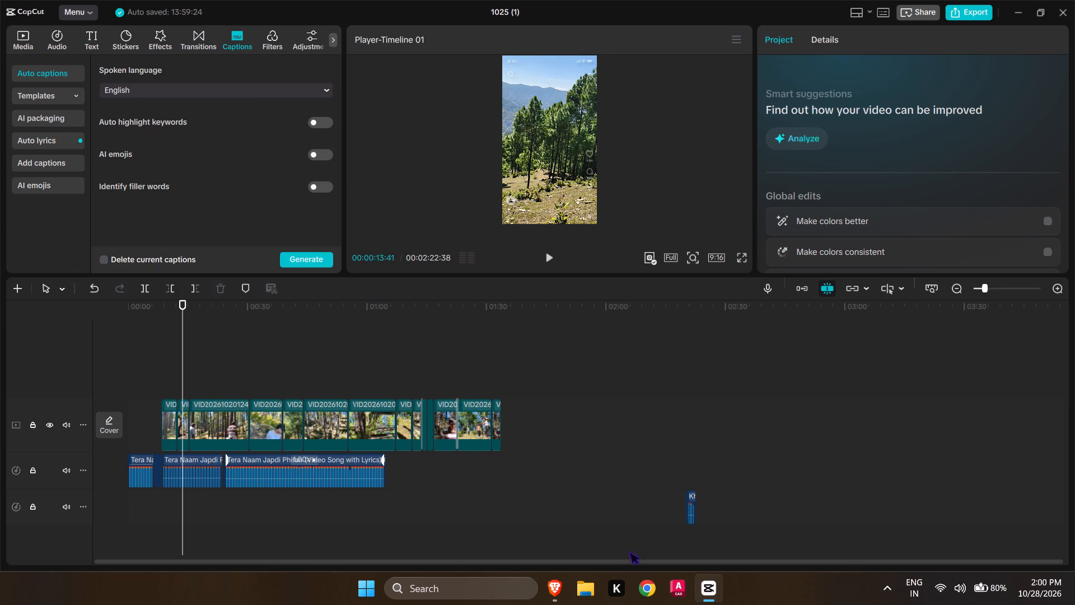
Launch the Hotspot Shield VPN to start its connection, and switch back to CapCut.
click(884, 595)
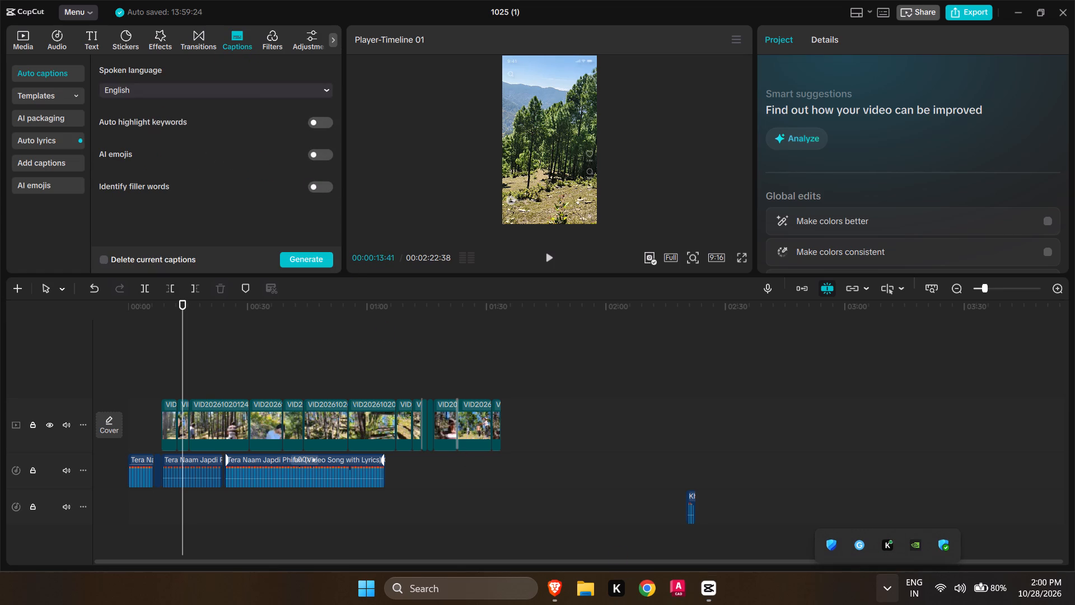
click(817, 604)
click(352, 589)
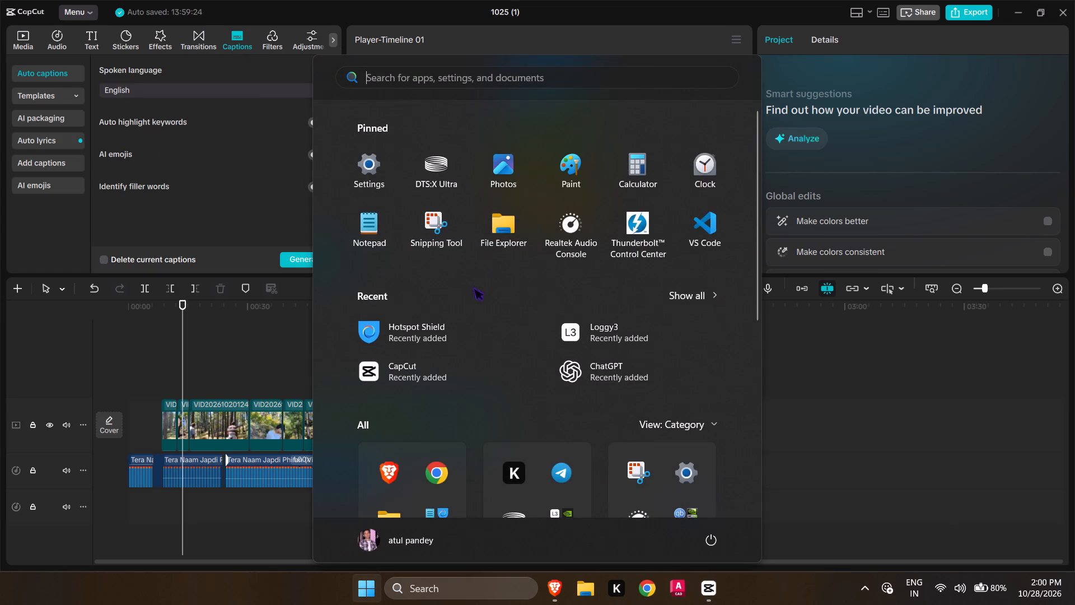
click(382, 324)
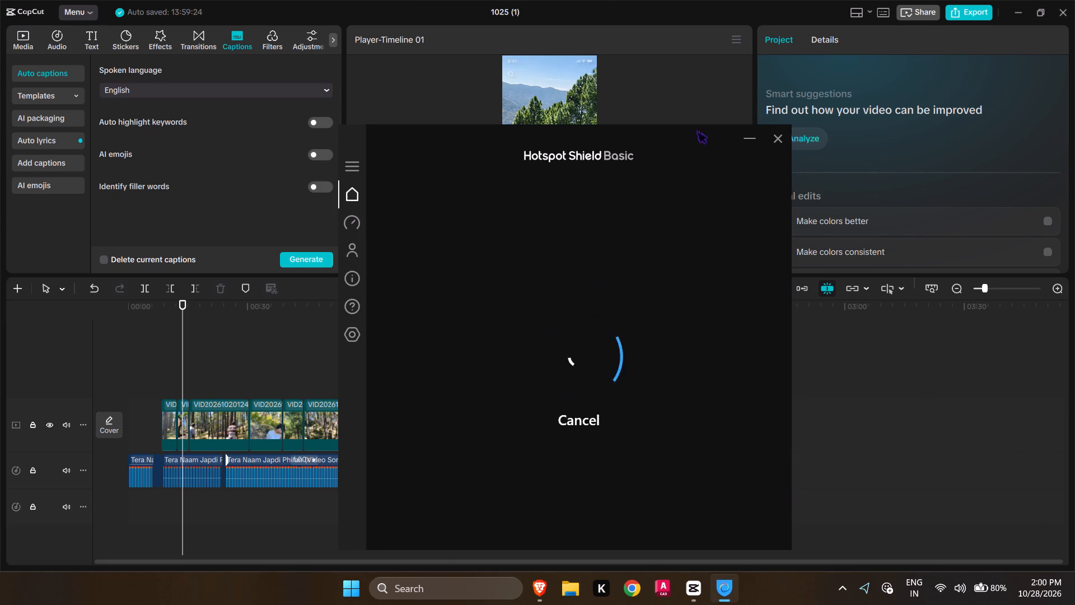
click(703, 99)
Resume playback of the video from about 0:13 and dismiss the Hotspot Shield notification.
click(540, 253)
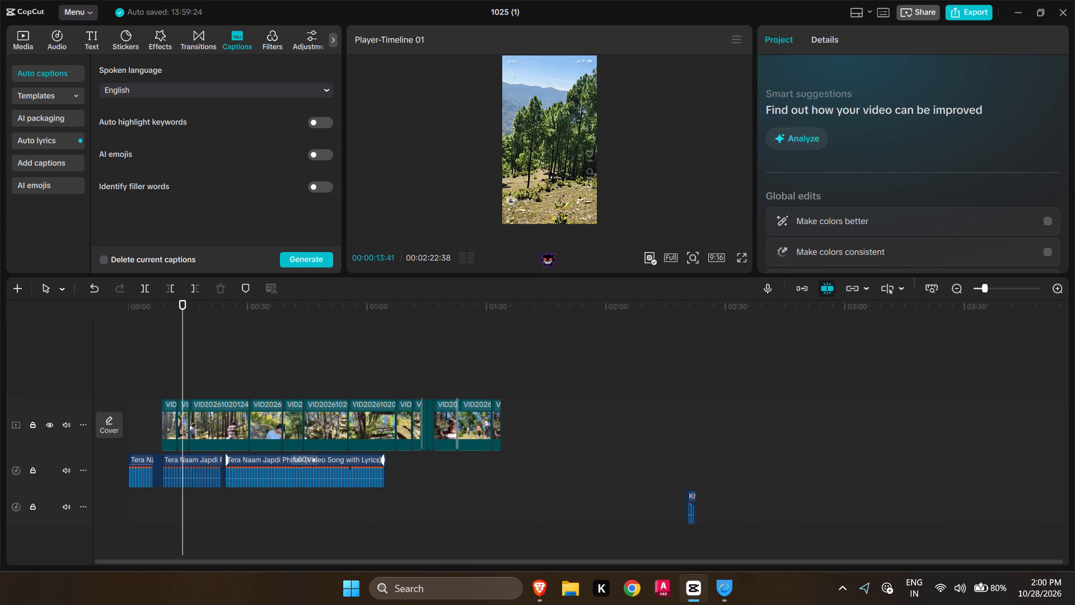
drag(838, 516, 962, 524)
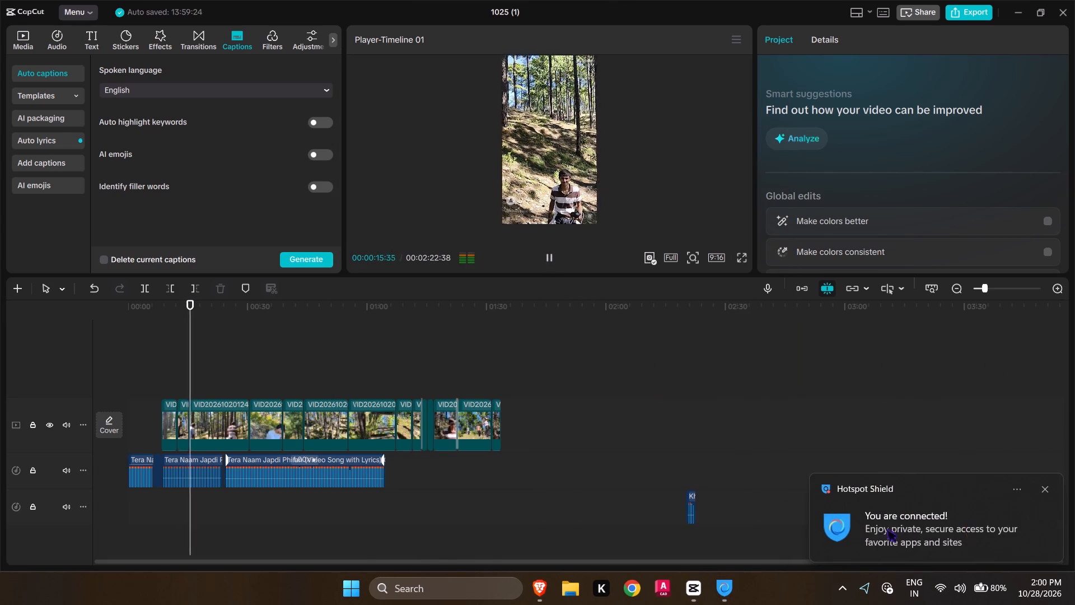
drag(892, 525, 1074, 491)
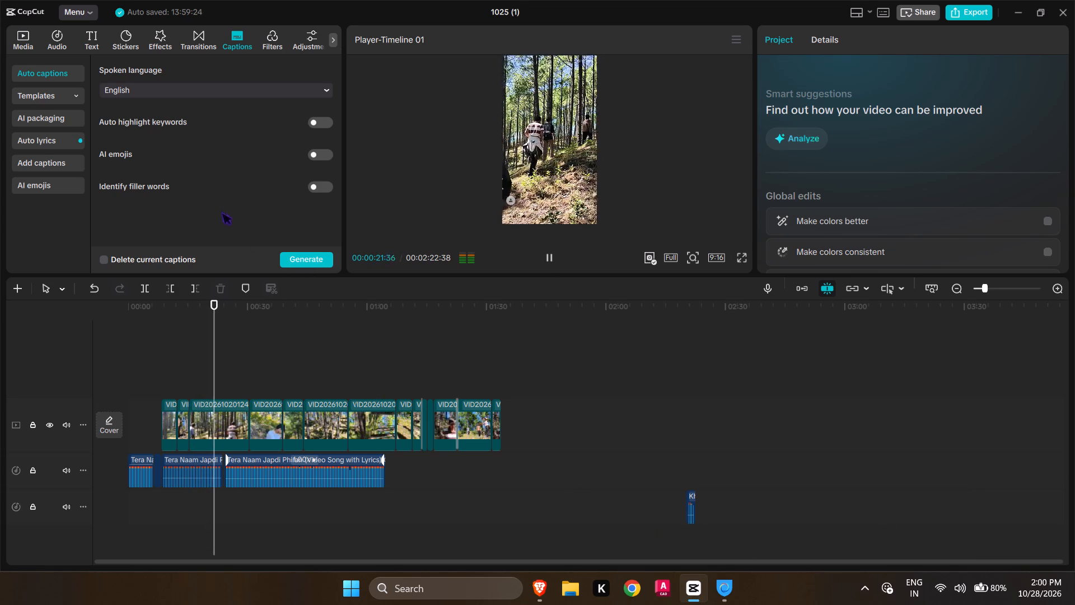
Open the auto lyrics options with English as the lyrics language and try to reload their templates.
click(29, 138)
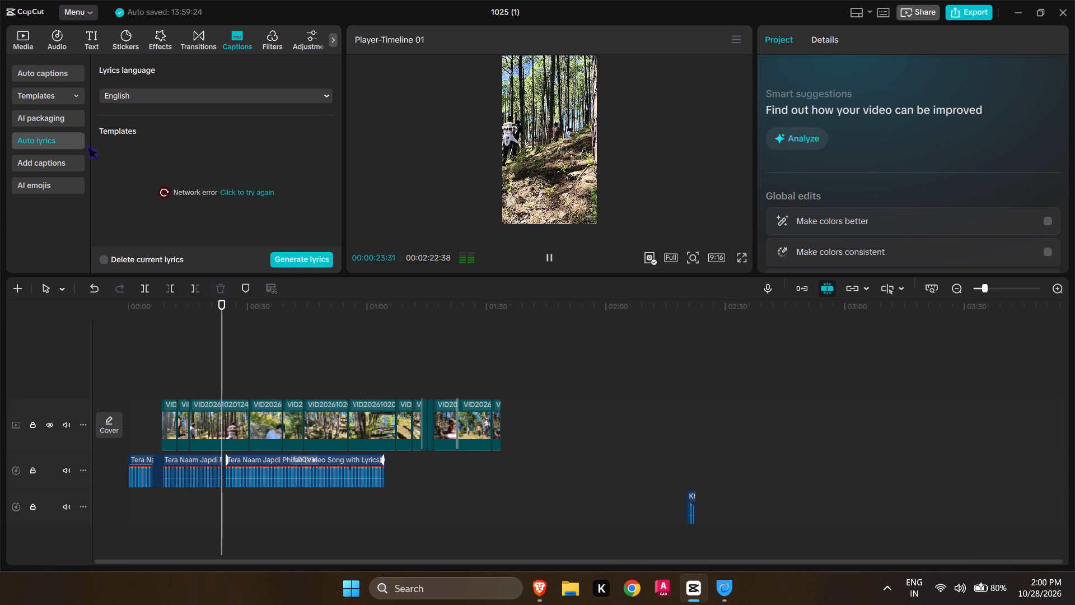
click(155, 204)
drag(158, 200, 166, 193)
triple_click(169, 191)
double_click(165, 188)
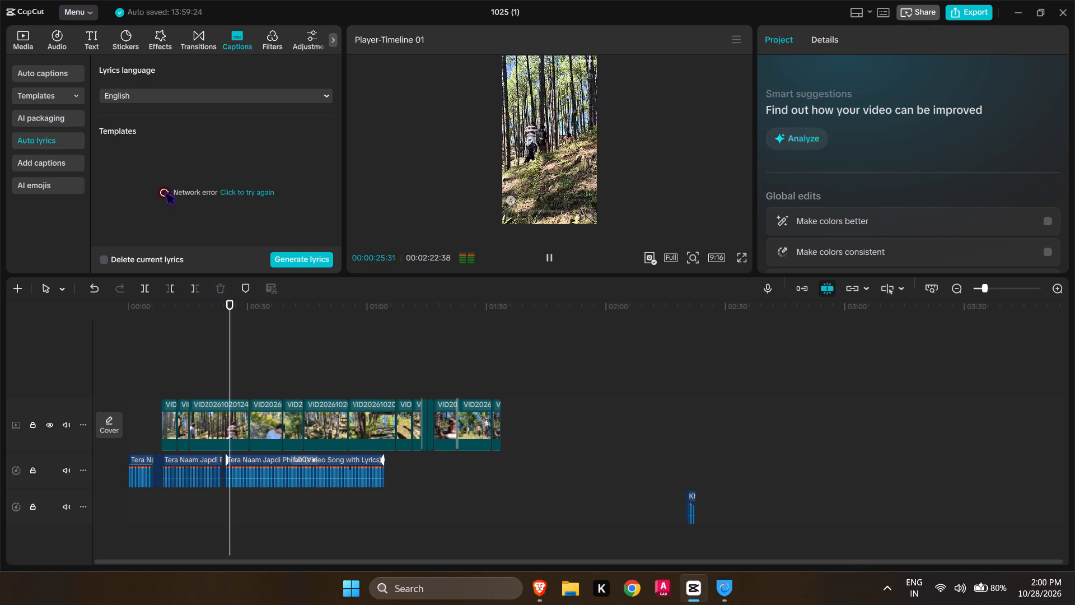
click(249, 179)
click(247, 197)
triple_click(242, 190)
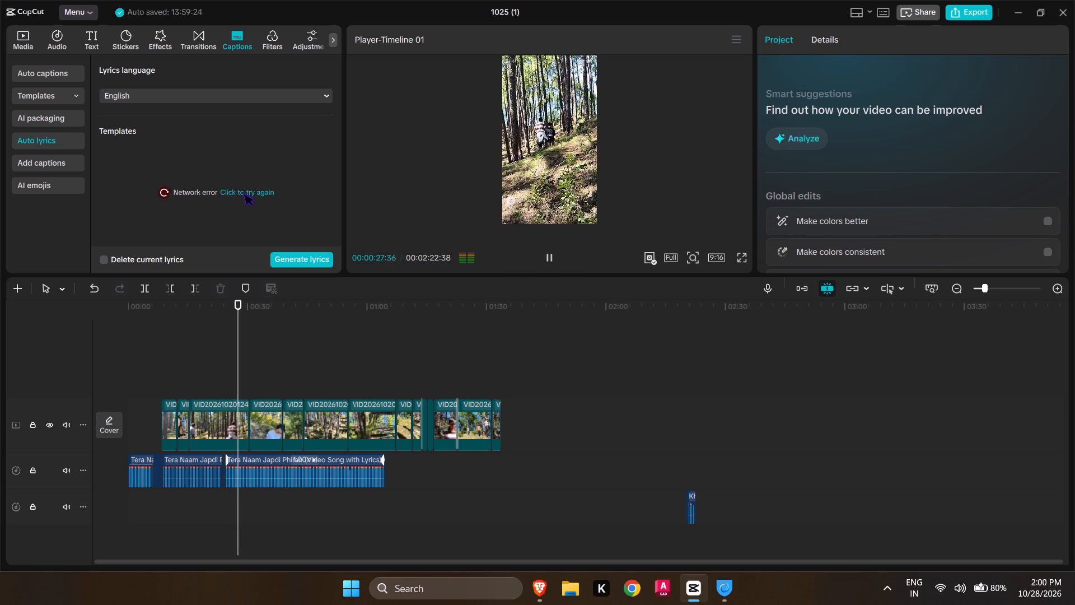
triple_click(242, 190)
click(242, 190)
Check the caption templates and the remaining tool categories while the video plays on to about 1:07.
click(74, 92)
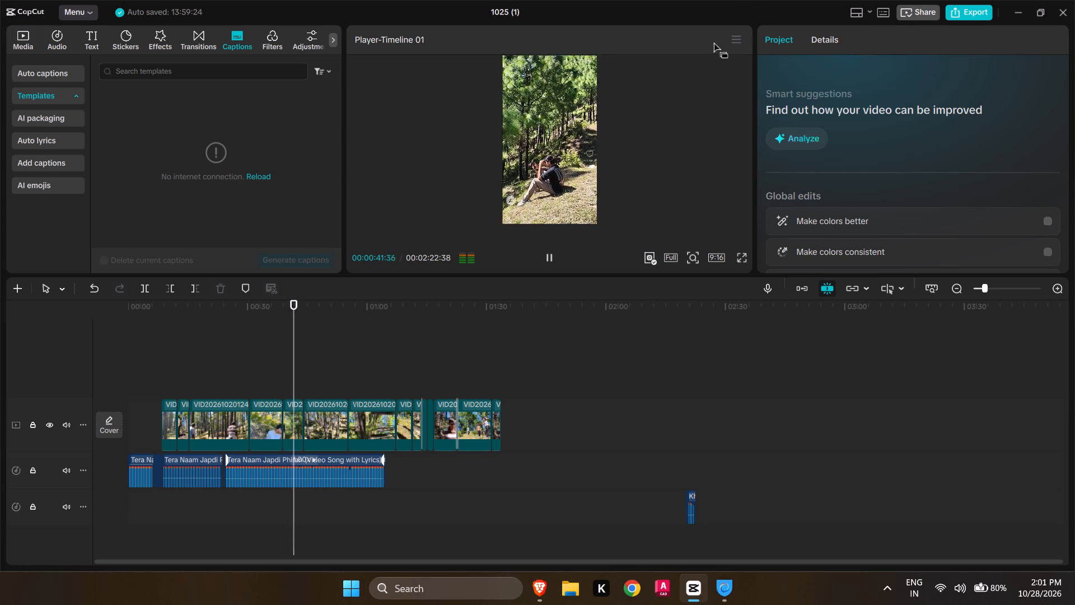
click(329, 41)
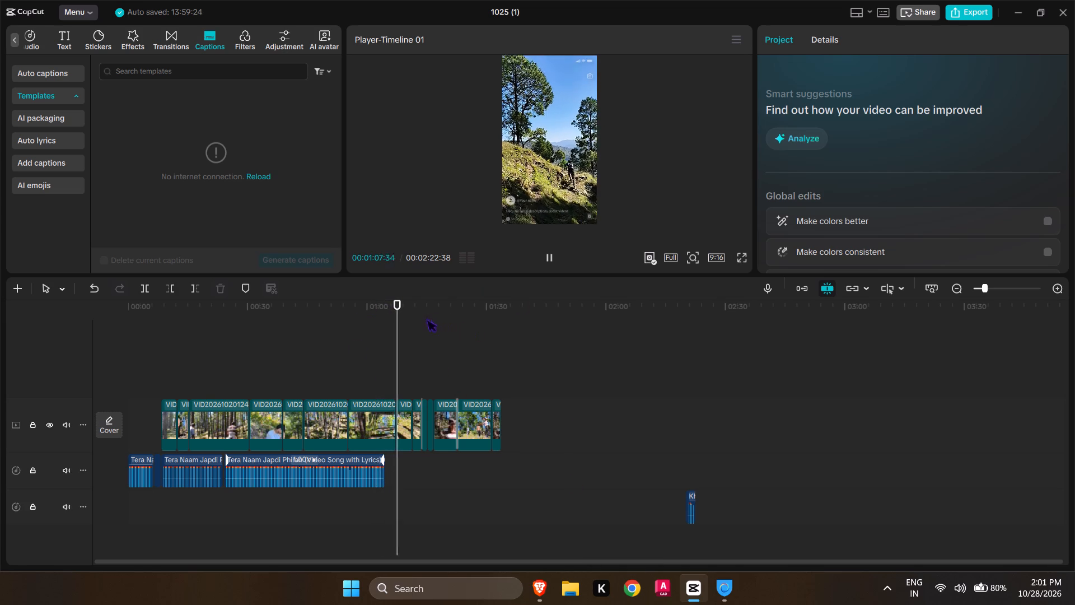
Scrub through the video between about 0:12 and 1:24 and enlarge the player preview to examine the footage.
drag(398, 317, 178, 361)
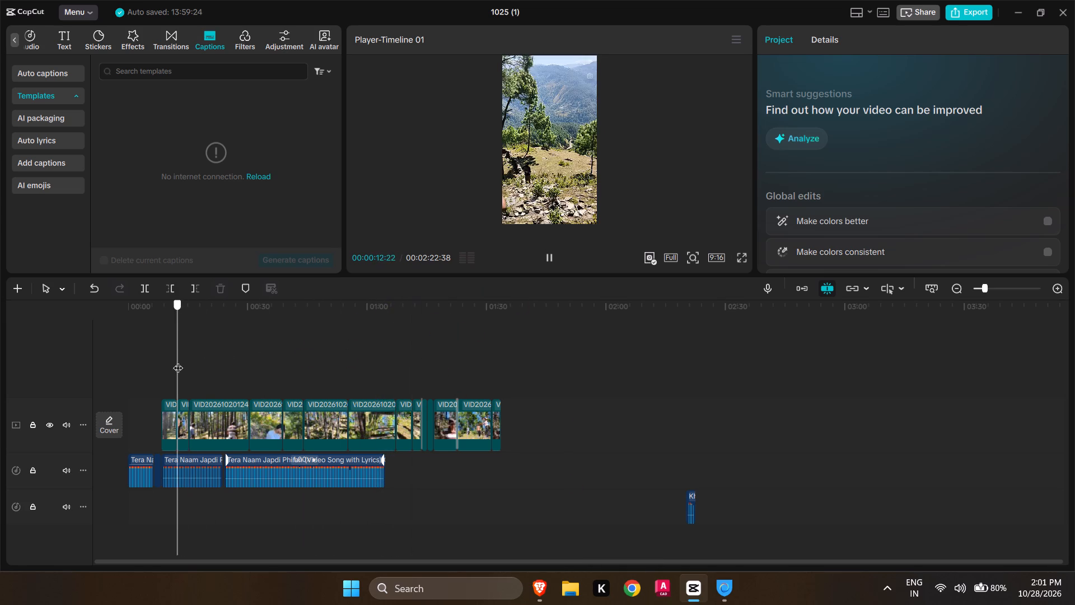
drag(178, 361, 466, 306)
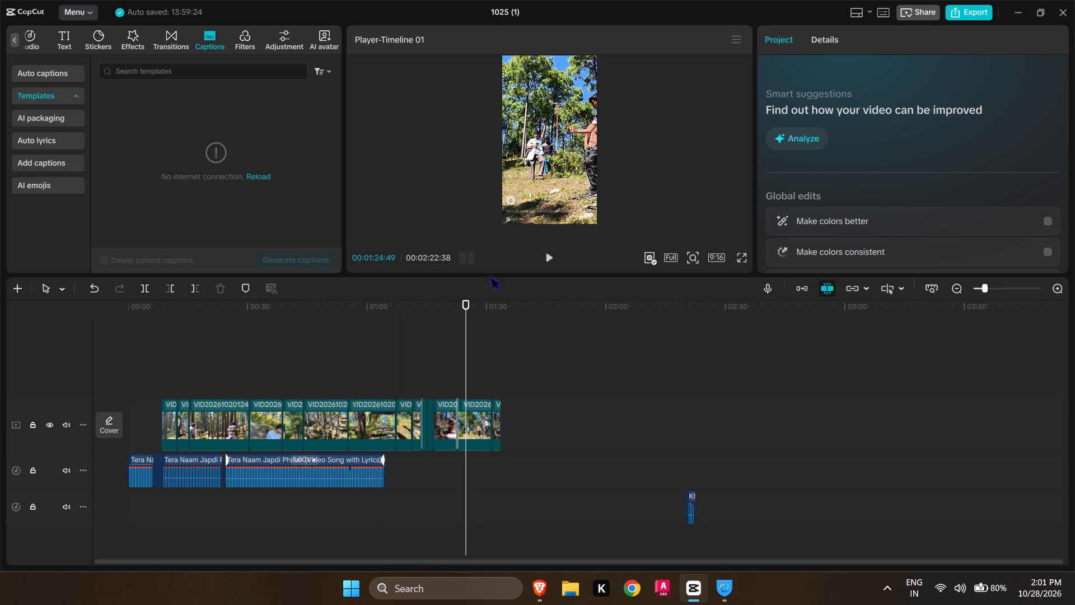
drag(489, 274, 486, 442)
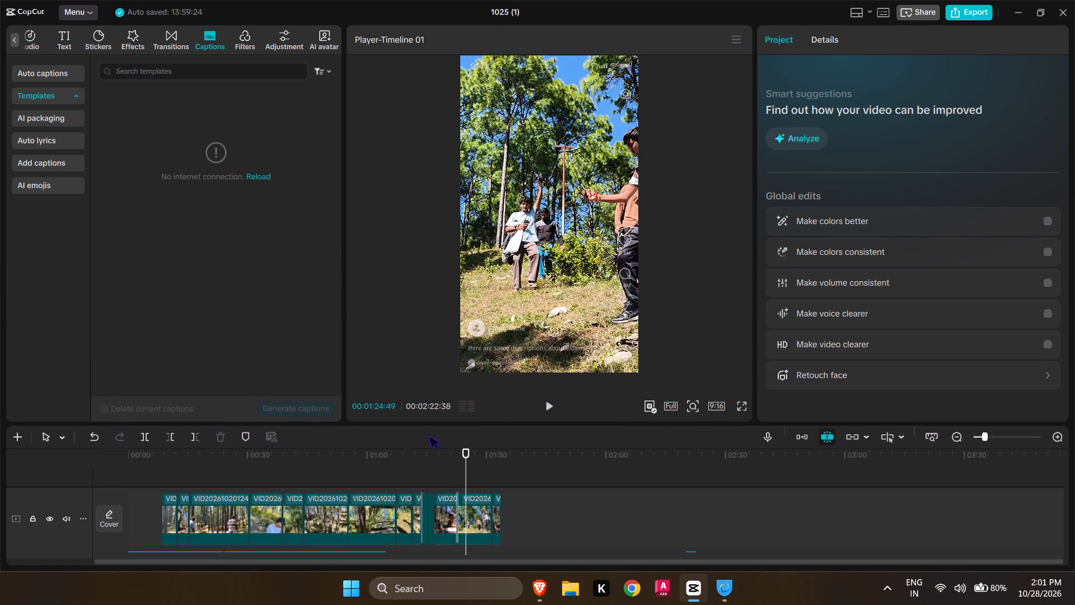
drag(461, 485, 420, 466)
drag(462, 454, 398, 451)
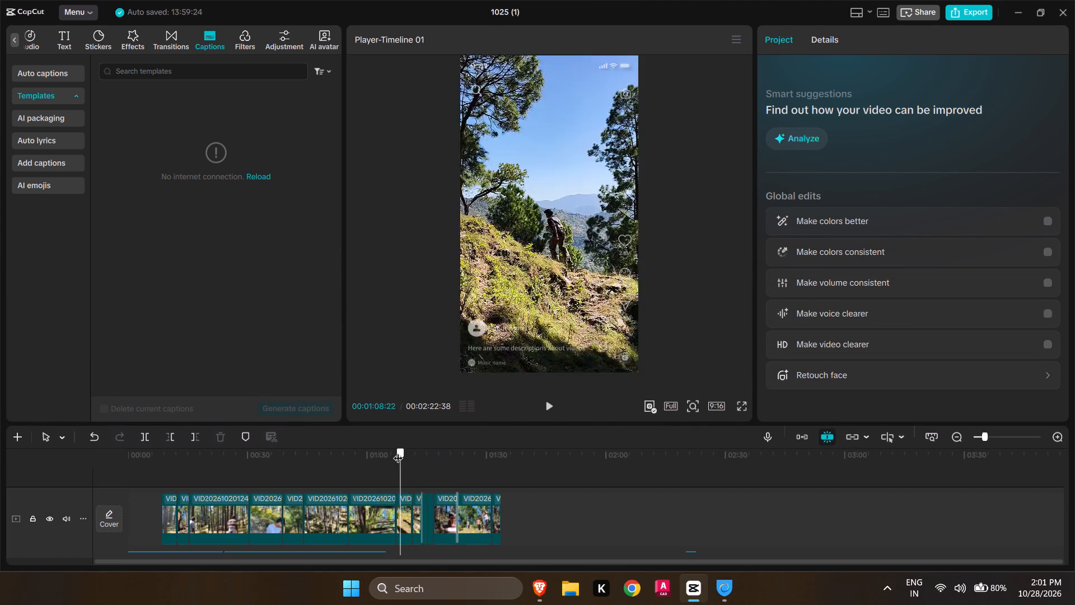
drag(398, 451, 286, 445)
scroll(884, 203, down, 1)
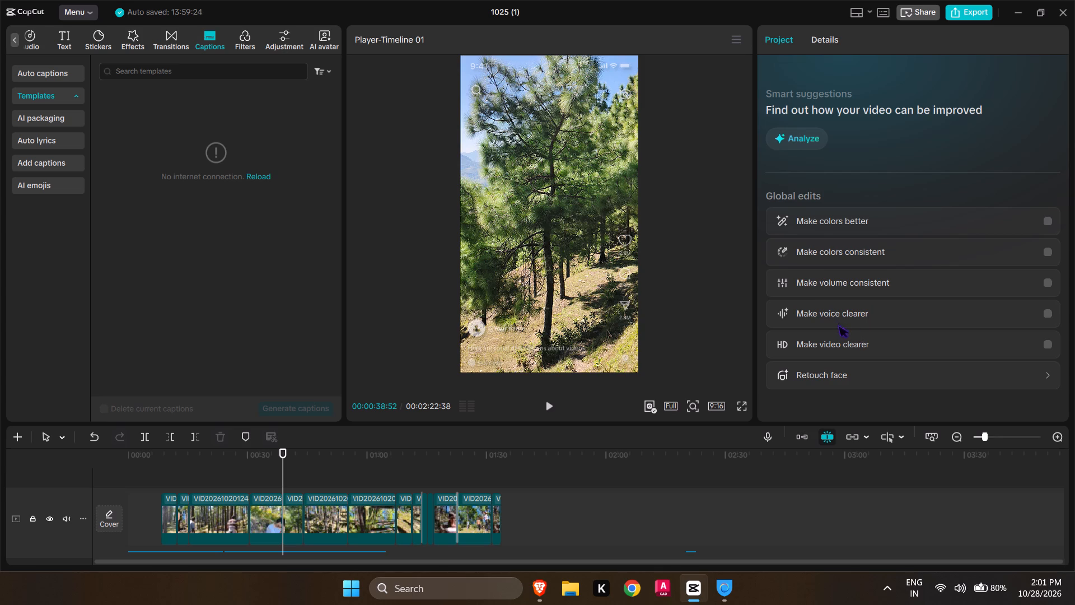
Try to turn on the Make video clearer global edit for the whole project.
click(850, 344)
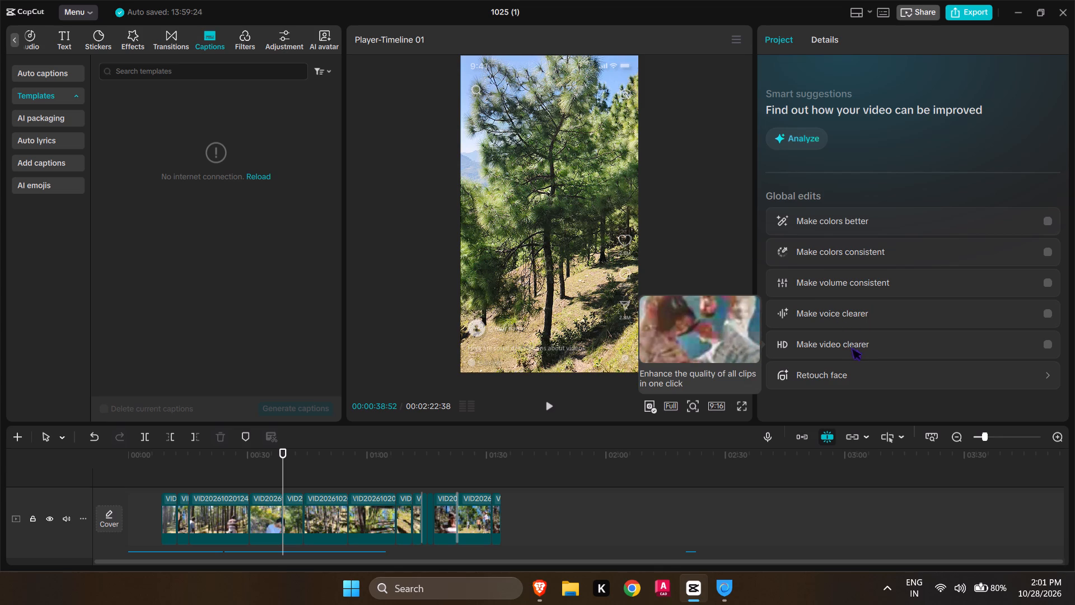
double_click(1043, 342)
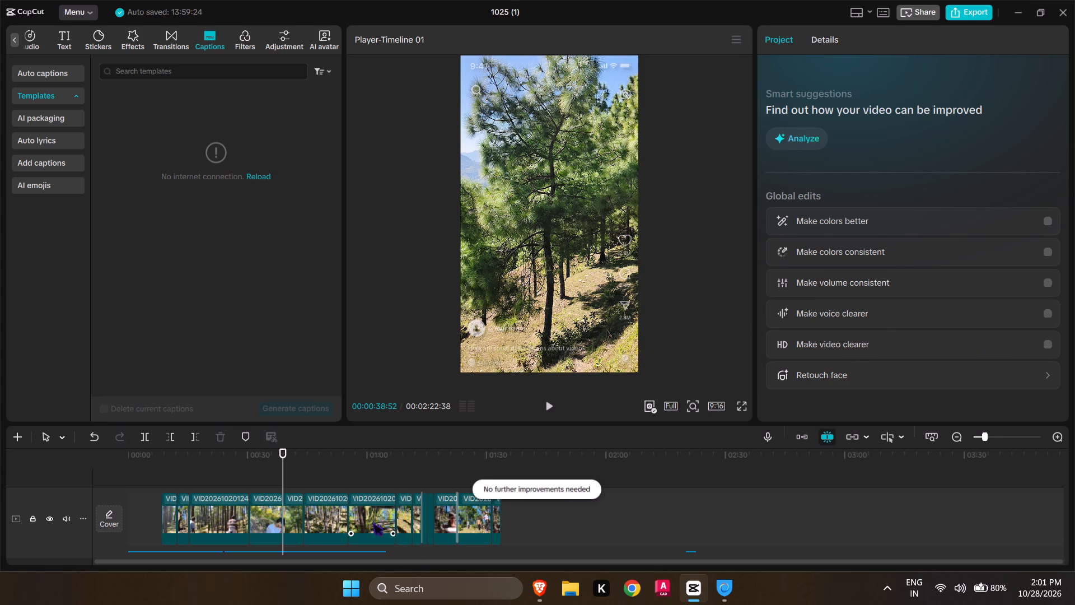
Return the playhead to 00:00:00:00 and expand the Blend settings of the third video clip to examine its mode and opacity.
drag(285, 452, 0, 457)
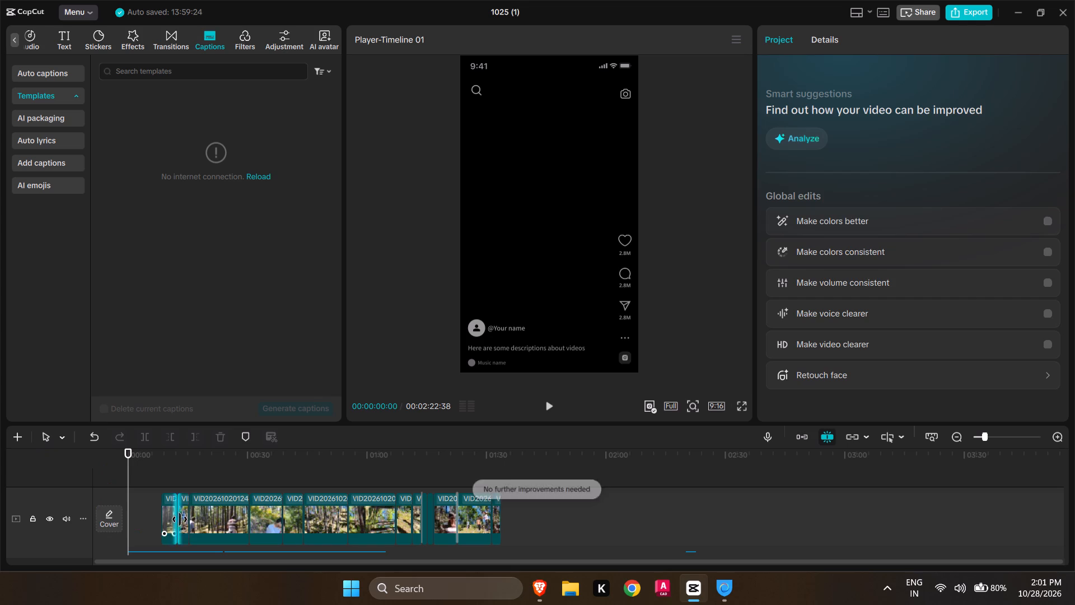
click(203, 516)
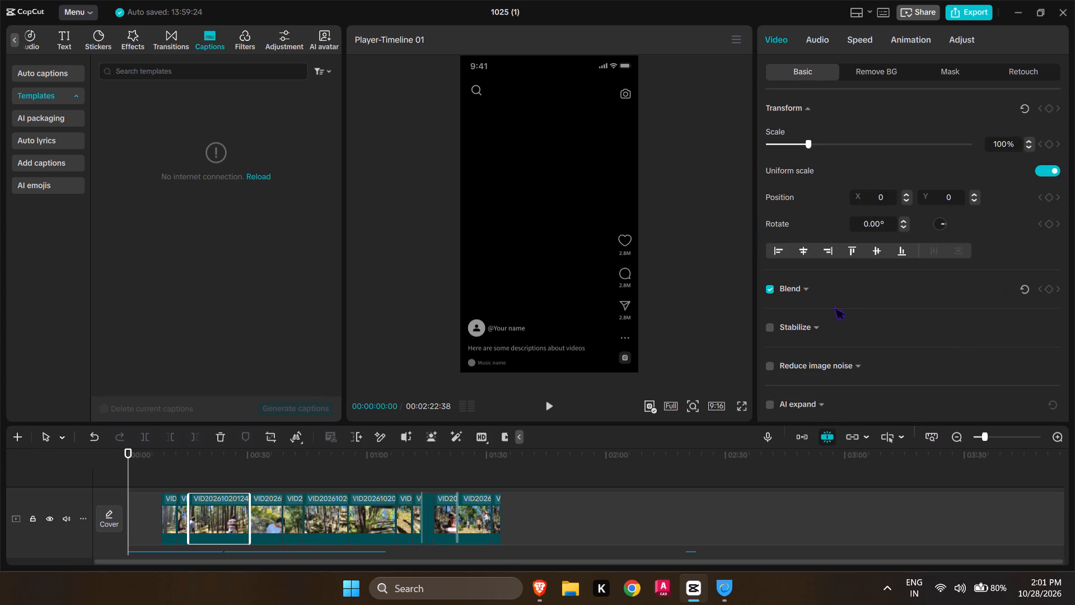
click(791, 296)
click(798, 290)
click(798, 290)
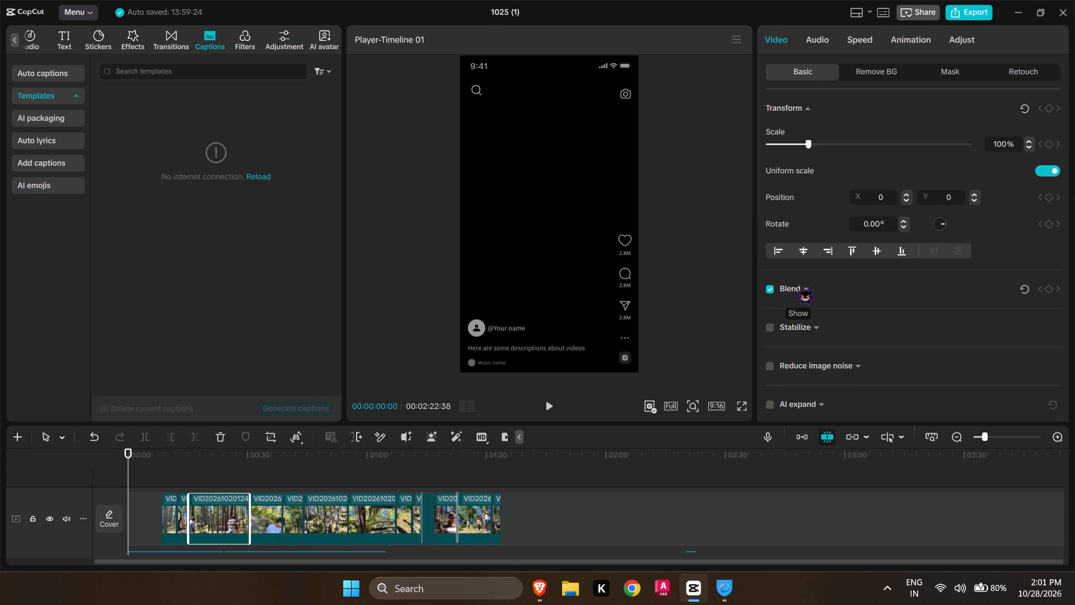
click(798, 290)
drag(889, 348, 1037, 333)
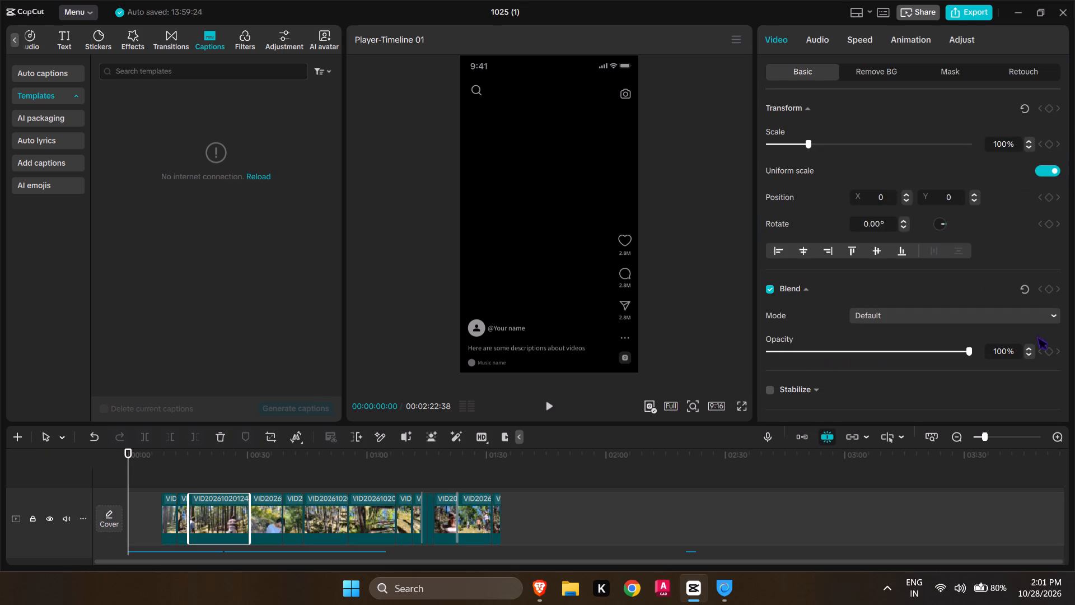
drag(1037, 333, 1039, 332)
Open the transitions library and try to reload its online content.
click(170, 31)
click(177, 46)
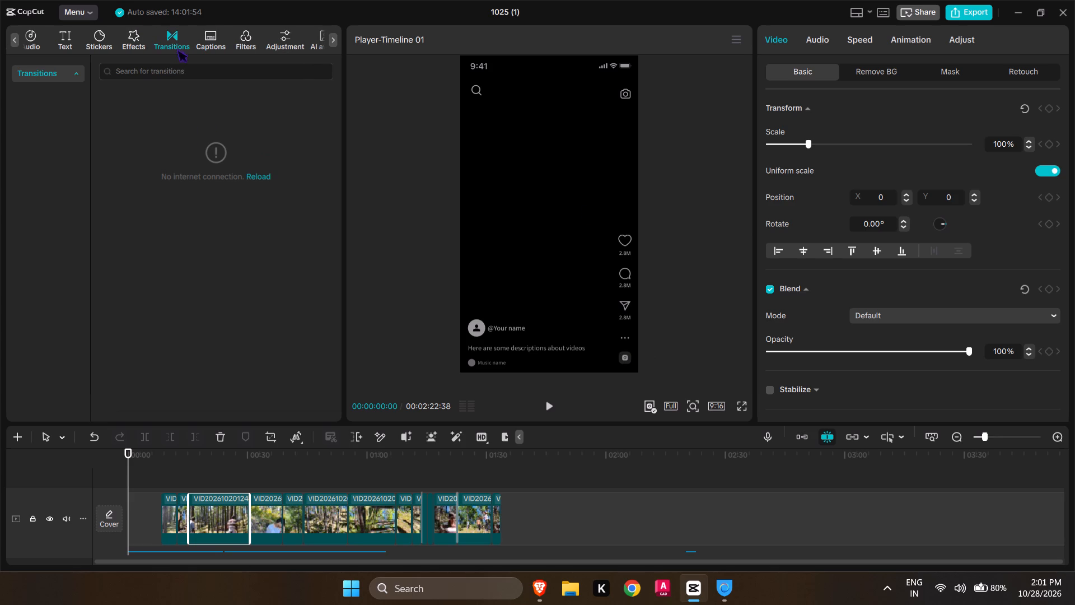
double_click(264, 175)
Close the 1025 (1) project editor and the Hotspot Shield window.
click(1074, 0)
click(1059, 22)
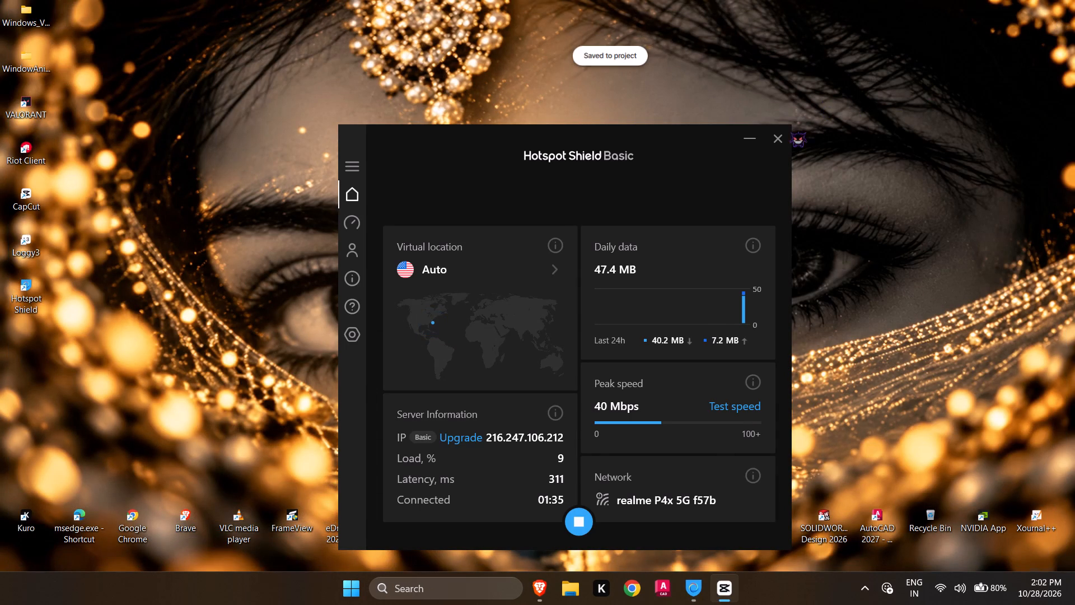
click(784, 136)
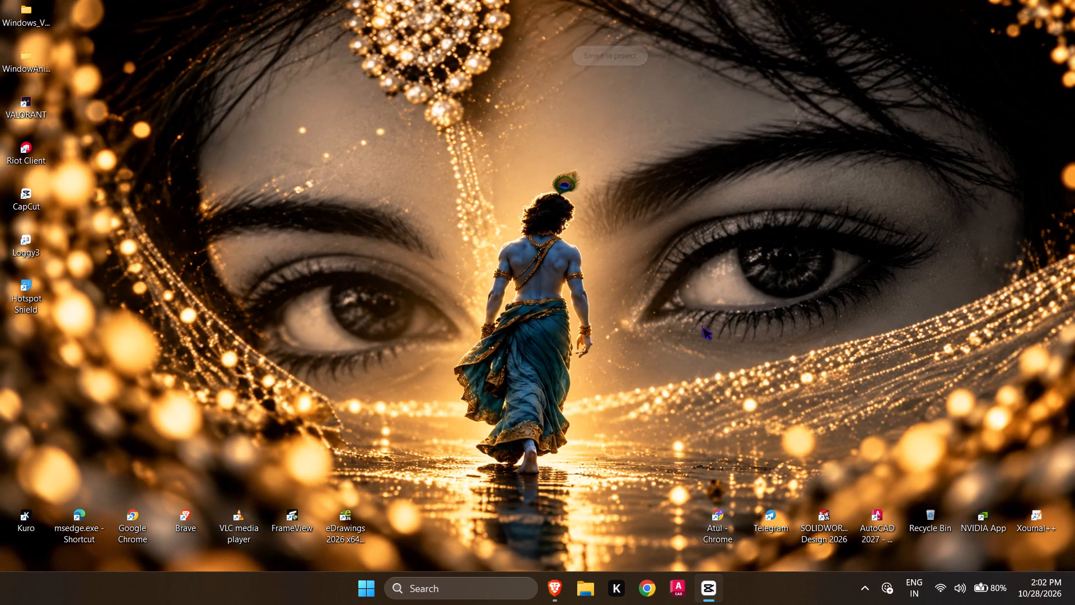
Switch to the CapCut home window and examine the Draft settings for save locations, cache and auto sync, leaving without saving.
click(712, 586)
scroll(379, 296, down, 5)
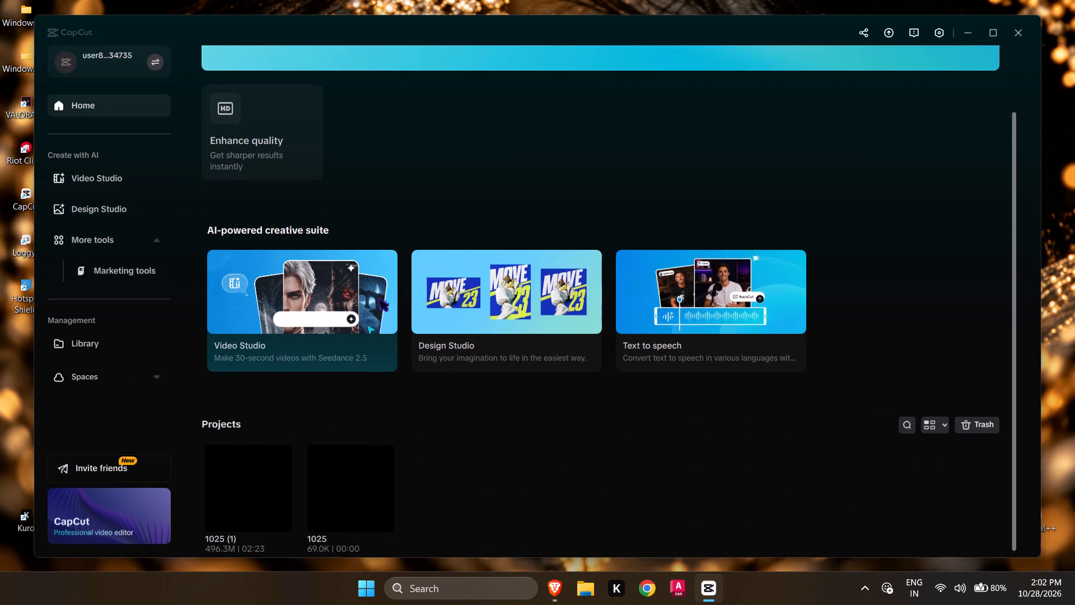
scroll(377, 295, down, 1)
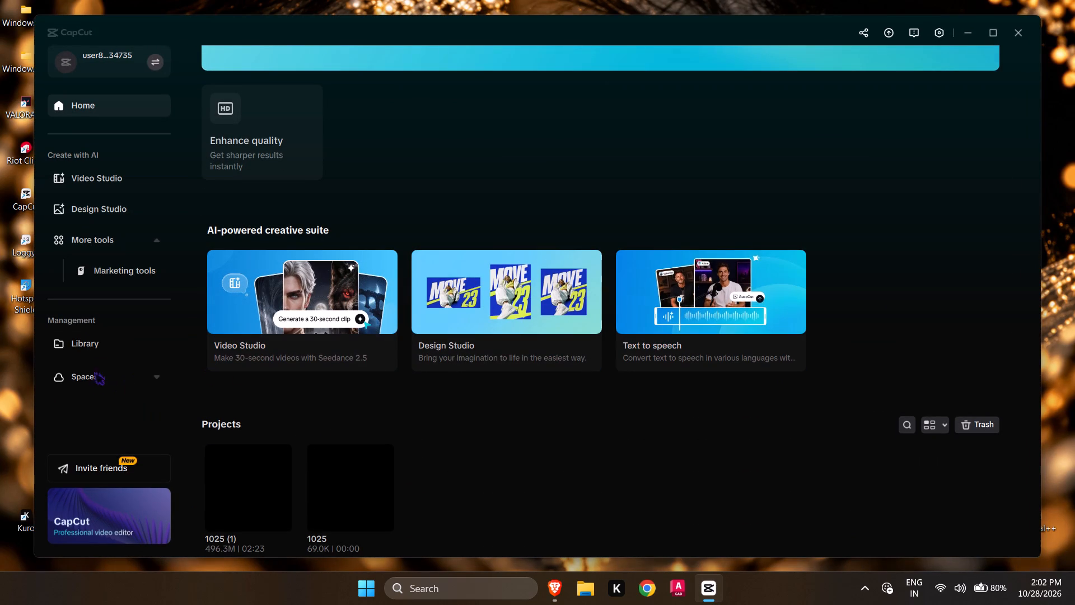
click(933, 27)
click(954, 60)
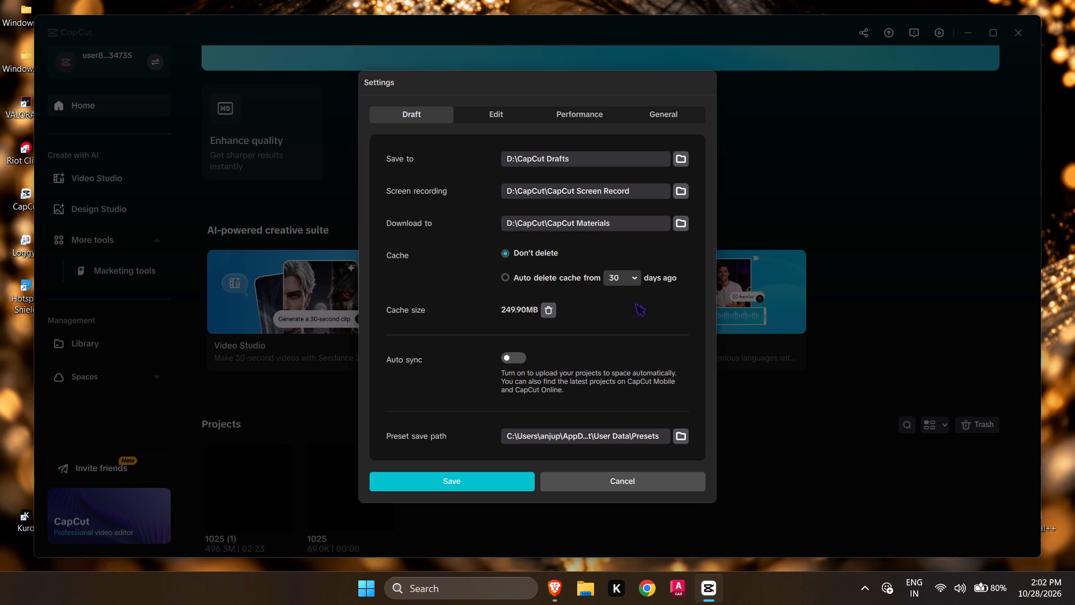
scroll(635, 300, down, 4)
click(632, 485)
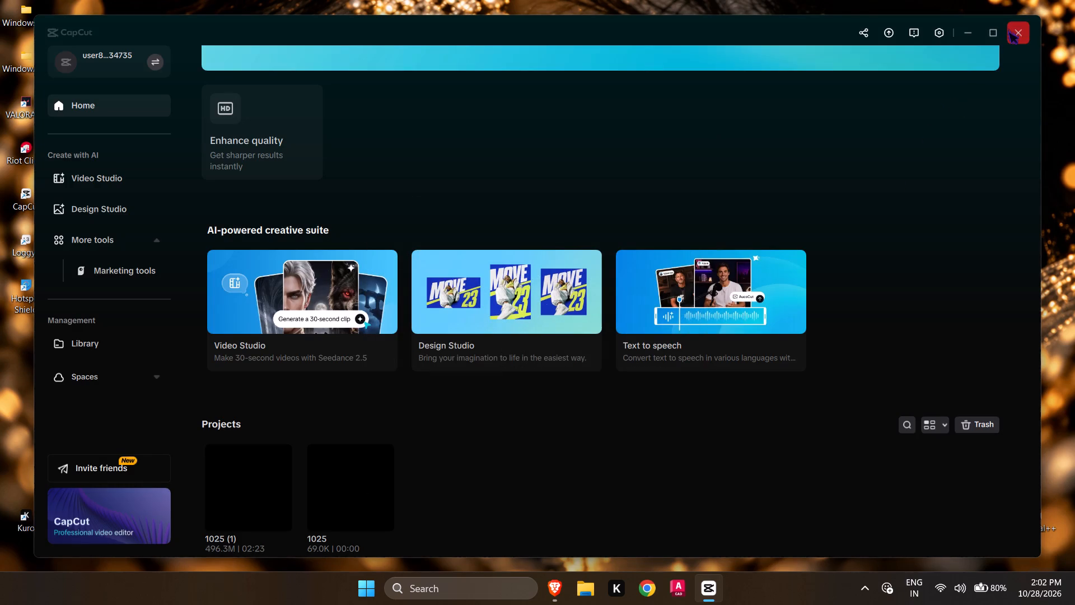
Close the CapCut home window.
click(1008, 27)
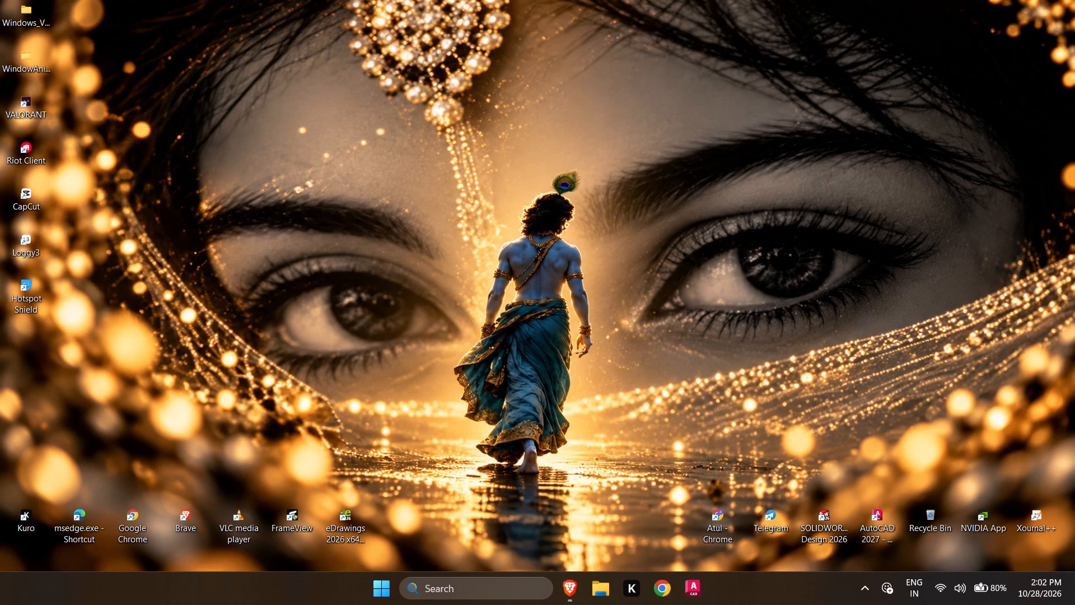
Look through the installed apps and launch Kuro.
click(379, 594)
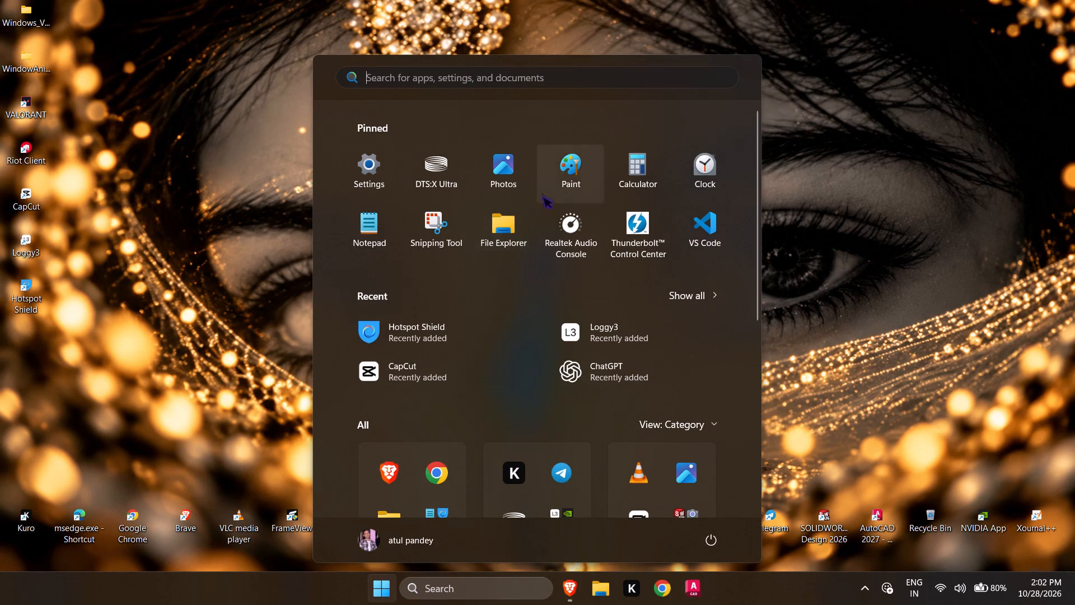
scroll(627, 403, down, 3)
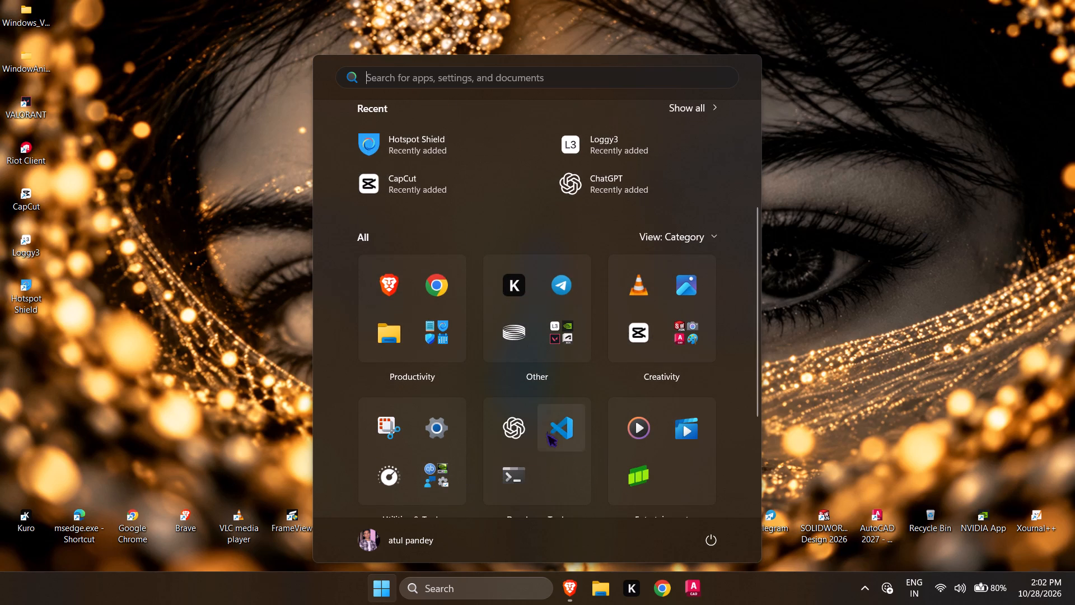
click(621, 590)
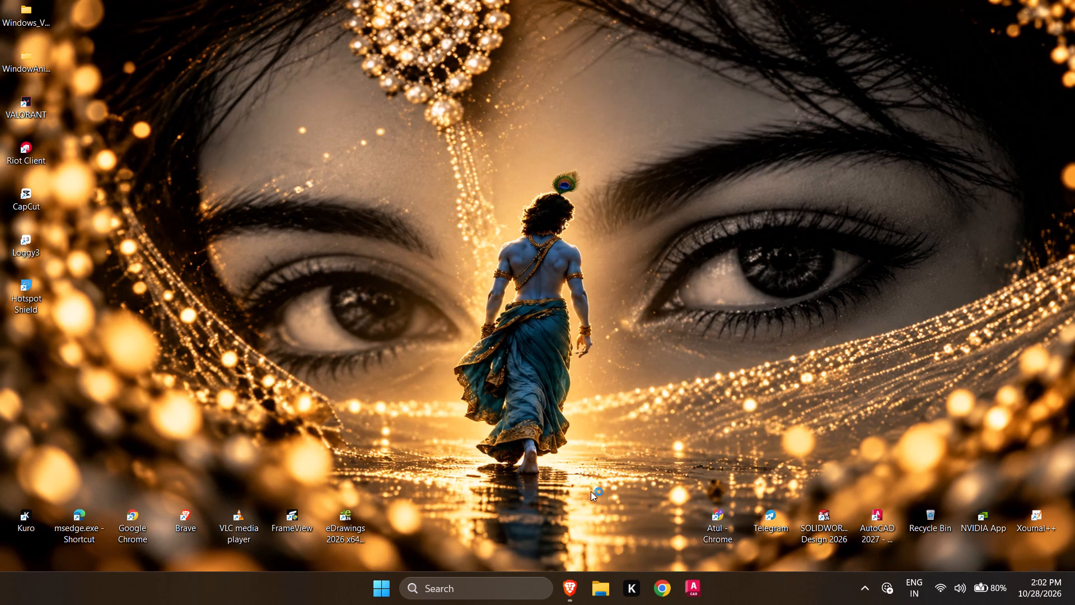